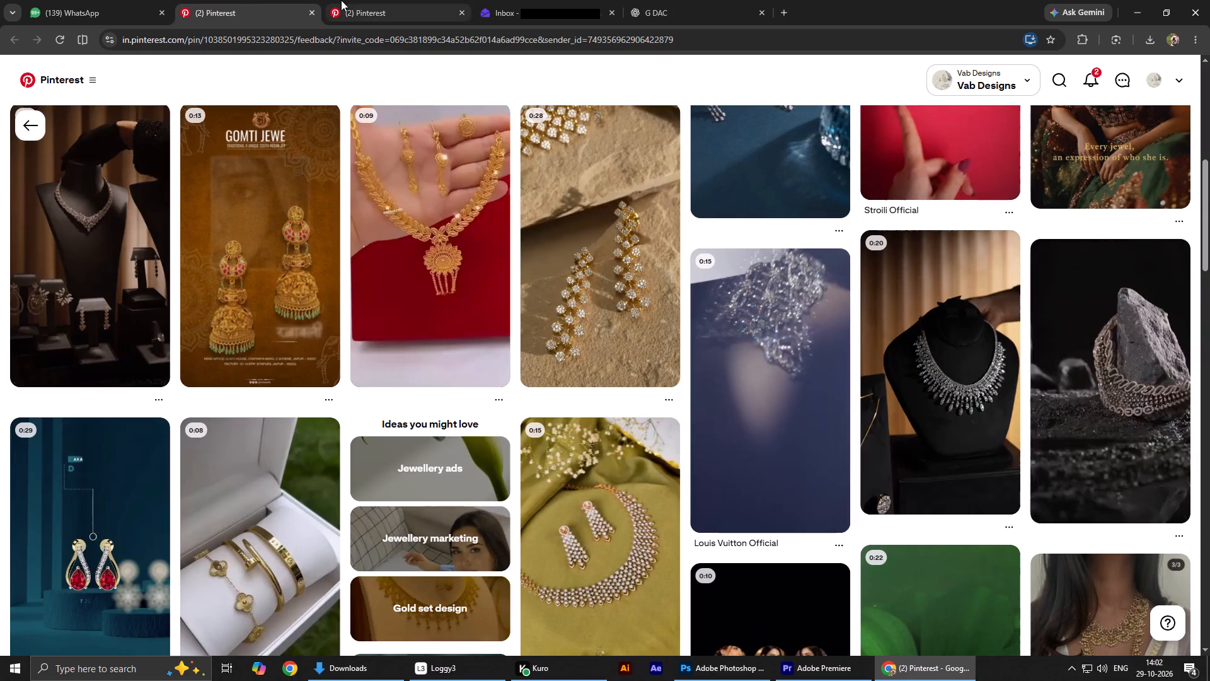
Leave the Unbreakable Shine jewellery pin and go to the Pinterest home feed.
{"action": "scroll", "coordinate": [170, 277], "scroll_direction": "up", "scroll_amount": 1}
{"action": "scroll", "coordinate": [170, 277], "scroll_direction": "down", "scroll_amount": 1}
{"action": "scroll", "coordinate": [170, 277], "scroll_direction": "up", "scroll_amount": 6}
{"action": "scroll", "coordinate": [170, 277], "scroll_direction": "down", "scroll_amount": 1}
{"action": "scroll", "coordinate": [170, 277], "scroll_direction": "up", "scroll_amount": 10}
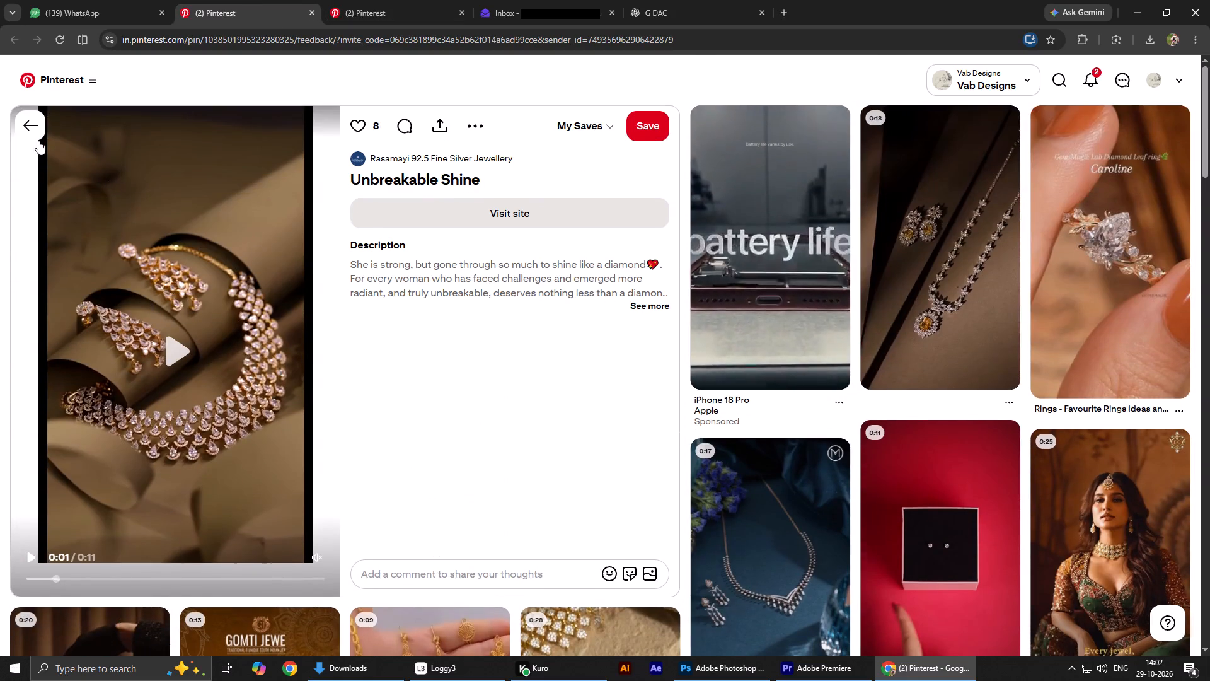
{"action": "left_click", "coordinate": [38, 127]}
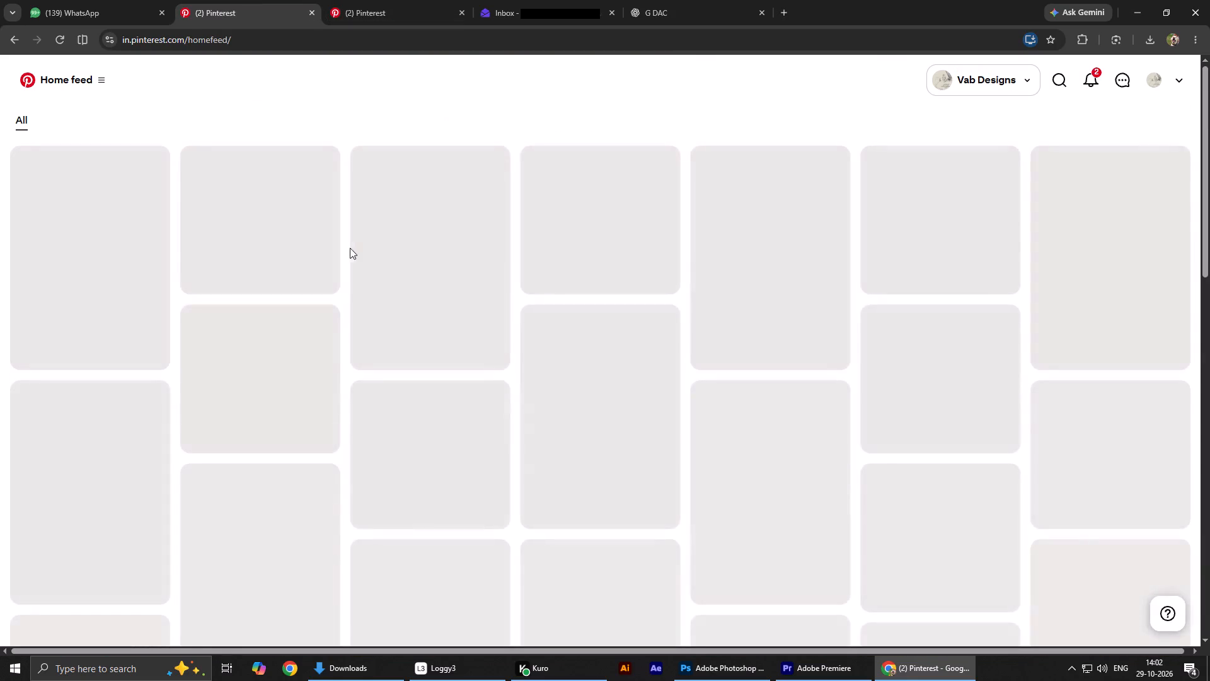
Browse the home feed's advertising, branding and social post designs for creative references.
{"action": "scroll", "coordinate": [346, 201], "scroll_direction": "down", "scroll_amount": 4}
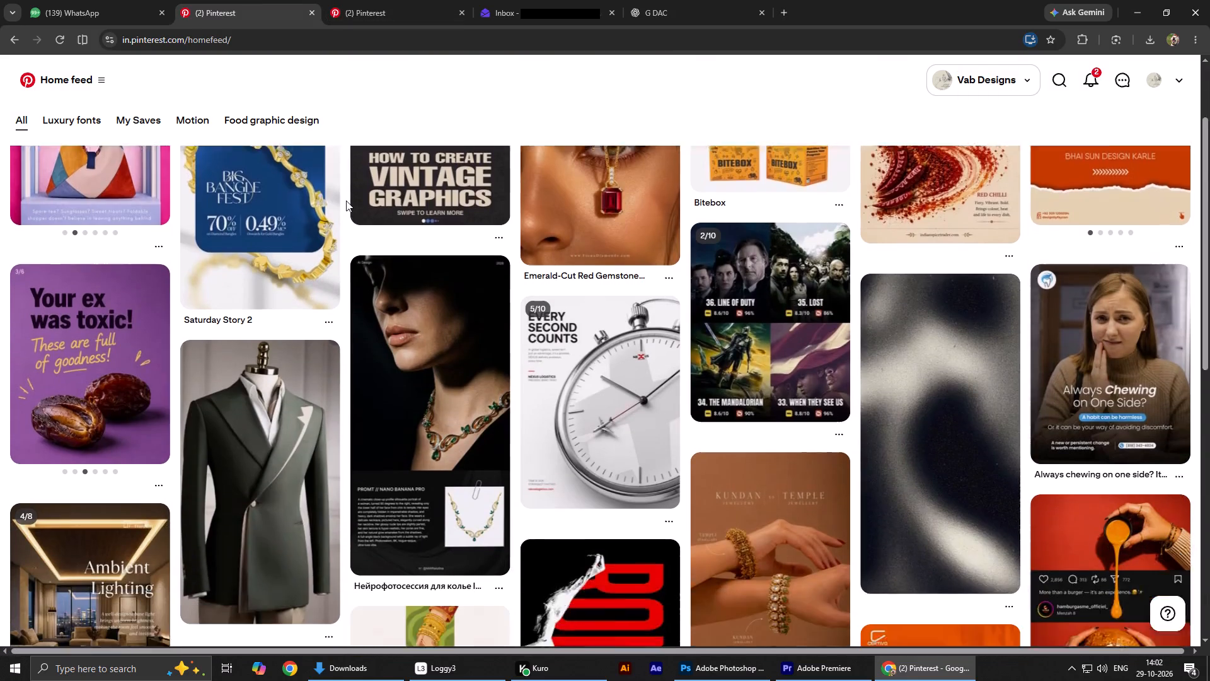
{"action": "scroll", "coordinate": [346, 201], "scroll_direction": "up", "scroll_amount": 2}
{"action": "scroll", "coordinate": [346, 201], "scroll_direction": "down", "scroll_amount": 1}
{"action": "scroll", "coordinate": [346, 201], "scroll_direction": "up", "scroll_amount": 1}
{"action": "scroll", "coordinate": [346, 201], "scroll_direction": "down", "scroll_amount": 2}
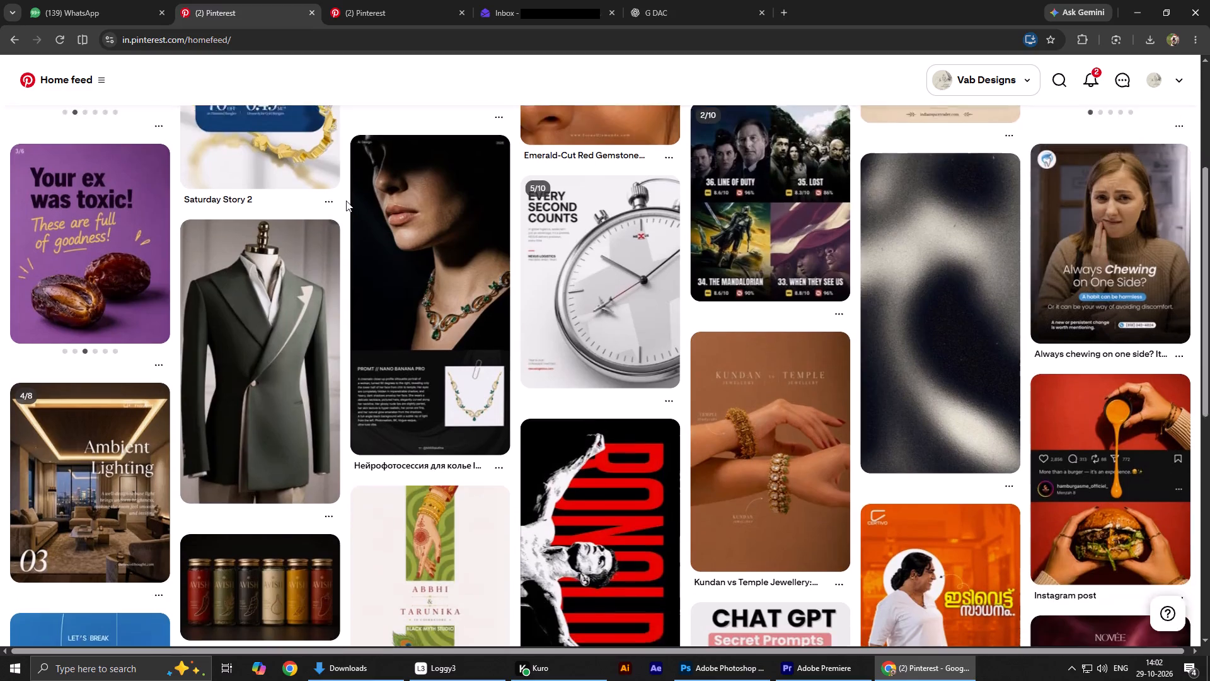
{"action": "scroll", "coordinate": [346, 201], "scroll_direction": "down", "scroll_amount": 6}
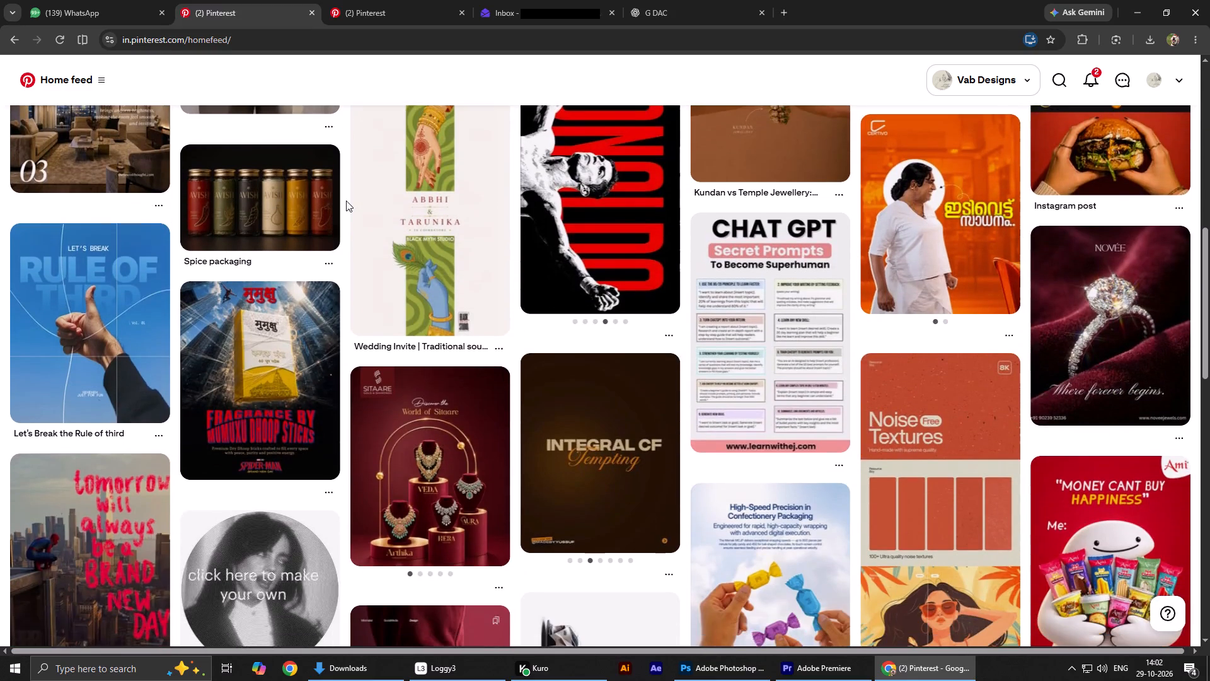
{"action": "scroll", "coordinate": [346, 201], "scroll_direction": "up", "scroll_amount": 2}
{"action": "scroll", "coordinate": [346, 201], "scroll_direction": "down", "scroll_amount": 1}
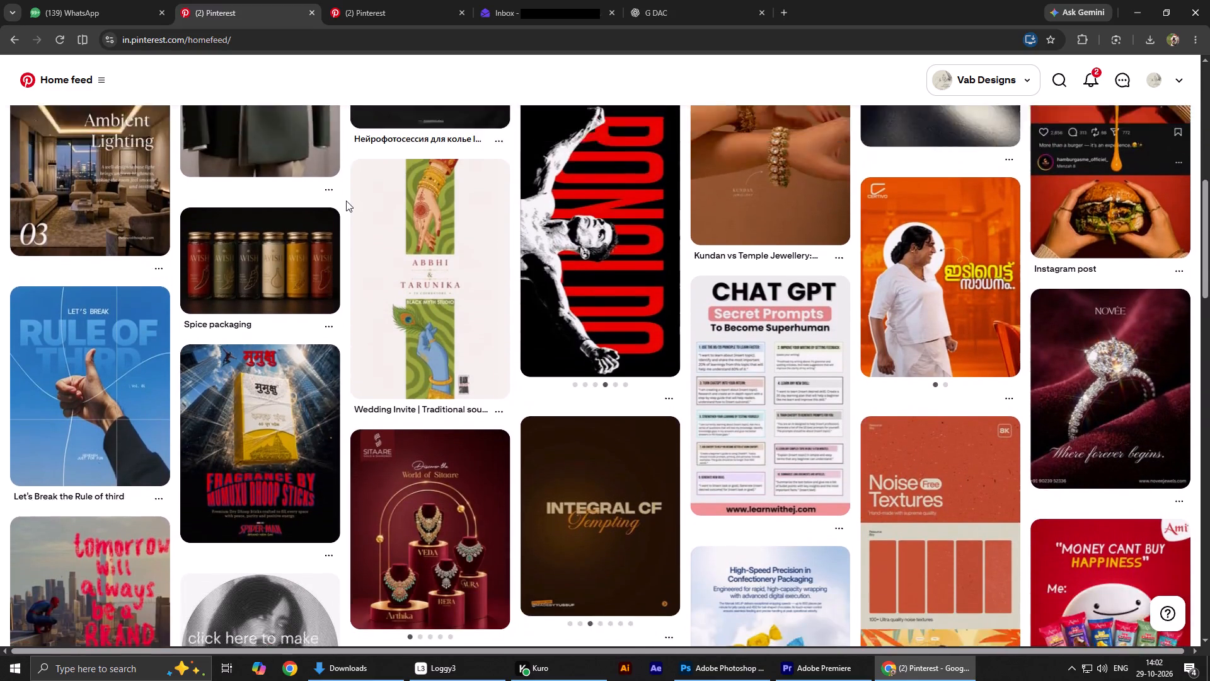
{"action": "scroll", "coordinate": [346, 201], "scroll_direction": "down", "scroll_amount": 3}
{"action": "scroll", "coordinate": [346, 201], "scroll_direction": "up", "scroll_amount": 1}
{"action": "scroll", "coordinate": [346, 201], "scroll_direction": "down", "scroll_amount": 3}
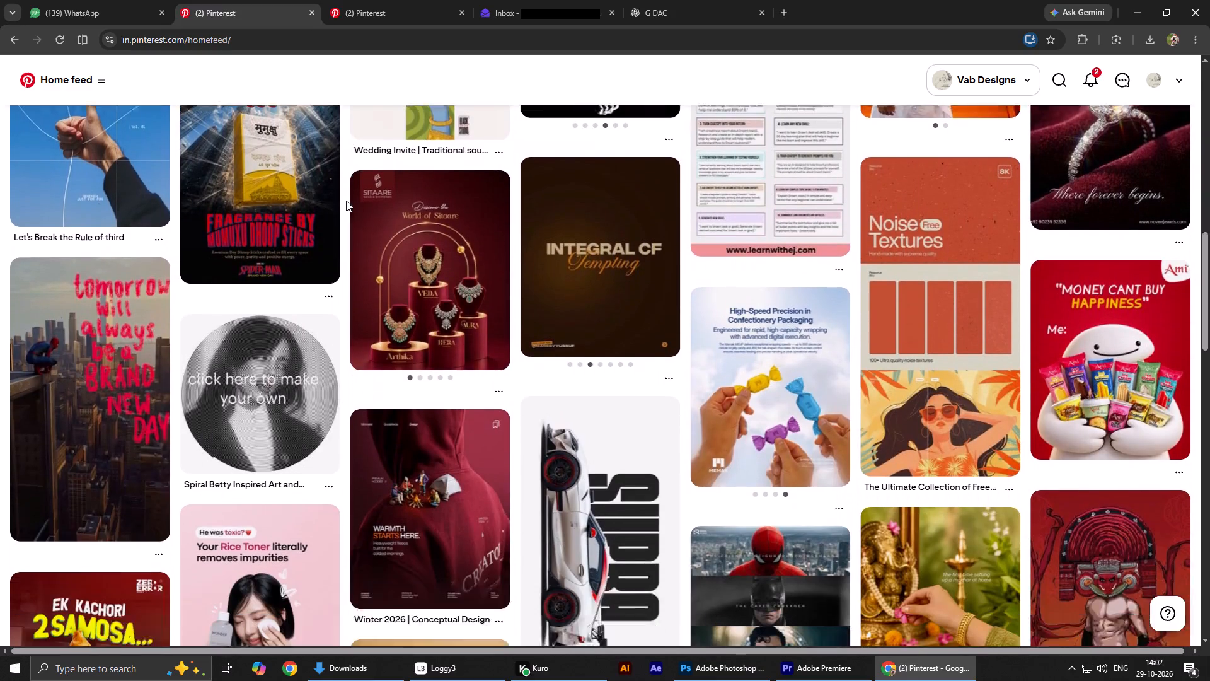
{"action": "scroll", "coordinate": [346, 201], "scroll_direction": "down", "scroll_amount": 2}
{"action": "scroll", "coordinate": [346, 201], "scroll_direction": "up", "scroll_amount": 1}
{"action": "scroll", "coordinate": [346, 201], "scroll_direction": "down", "scroll_amount": 2}
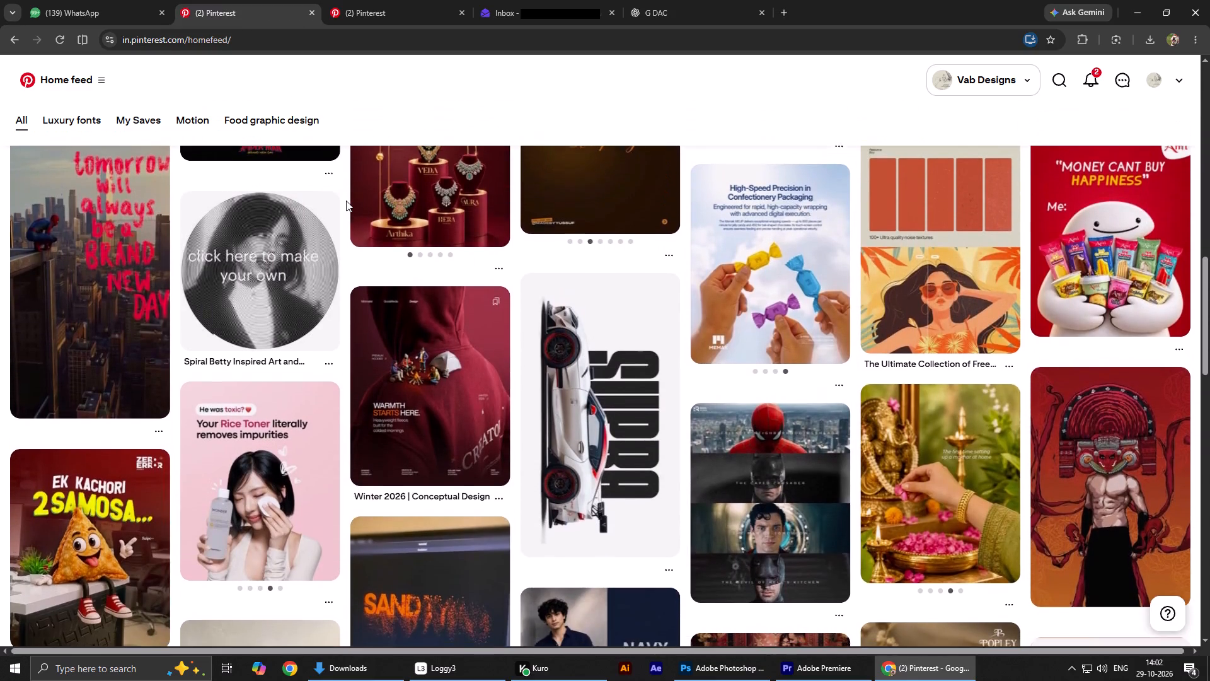
{"action": "scroll", "coordinate": [346, 201], "scroll_direction": "down", "scroll_amount": 6}
{"action": "scroll", "coordinate": [346, 201], "scroll_direction": "up", "scroll_amount": 2}
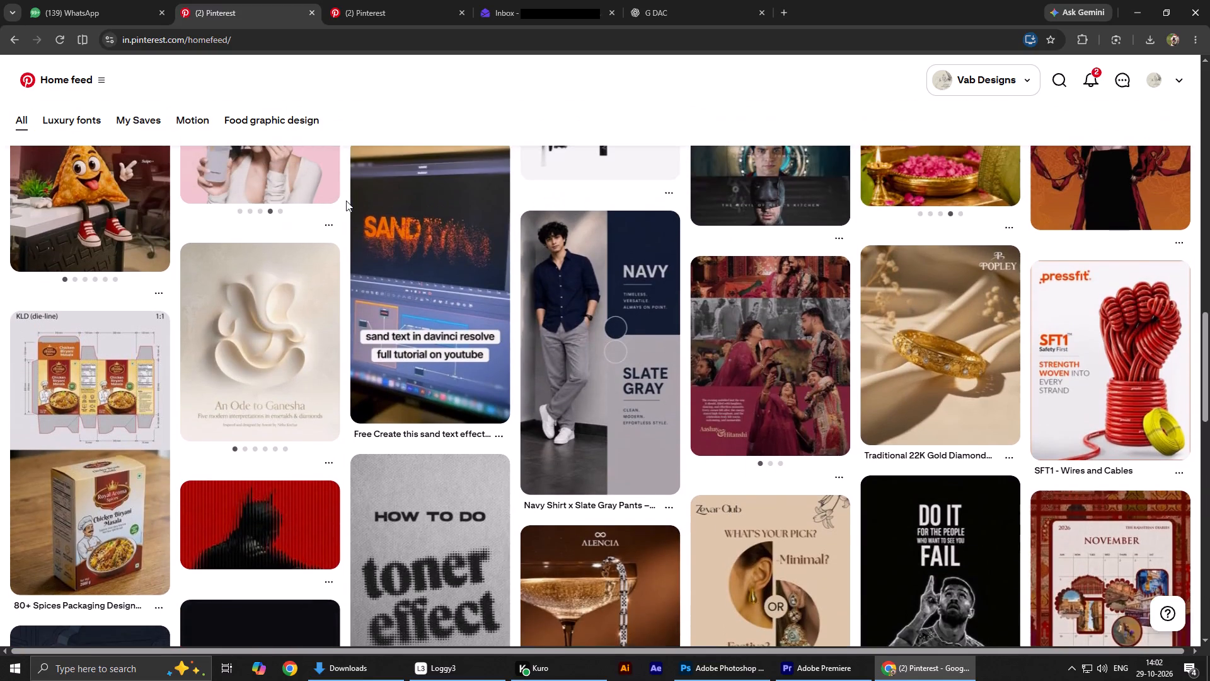
{"action": "scroll", "coordinate": [346, 201], "scroll_direction": "down", "scroll_amount": 6}
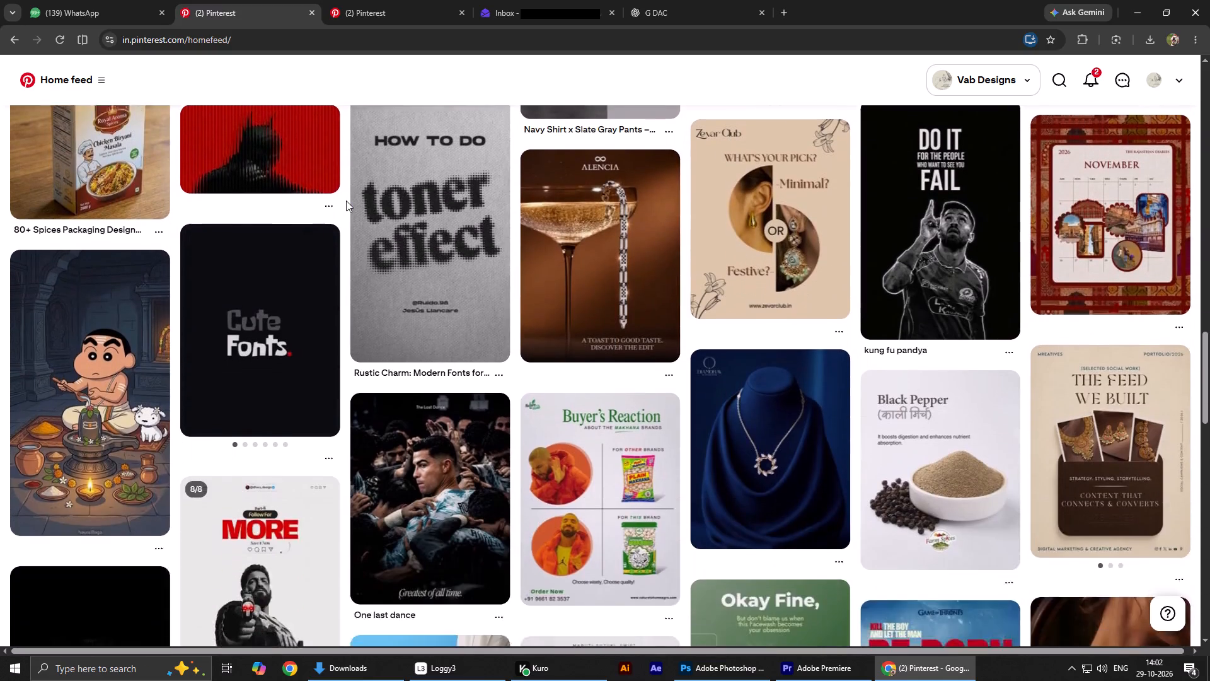
{"action": "scroll", "coordinate": [346, 201], "scroll_direction": "up", "scroll_amount": 2}
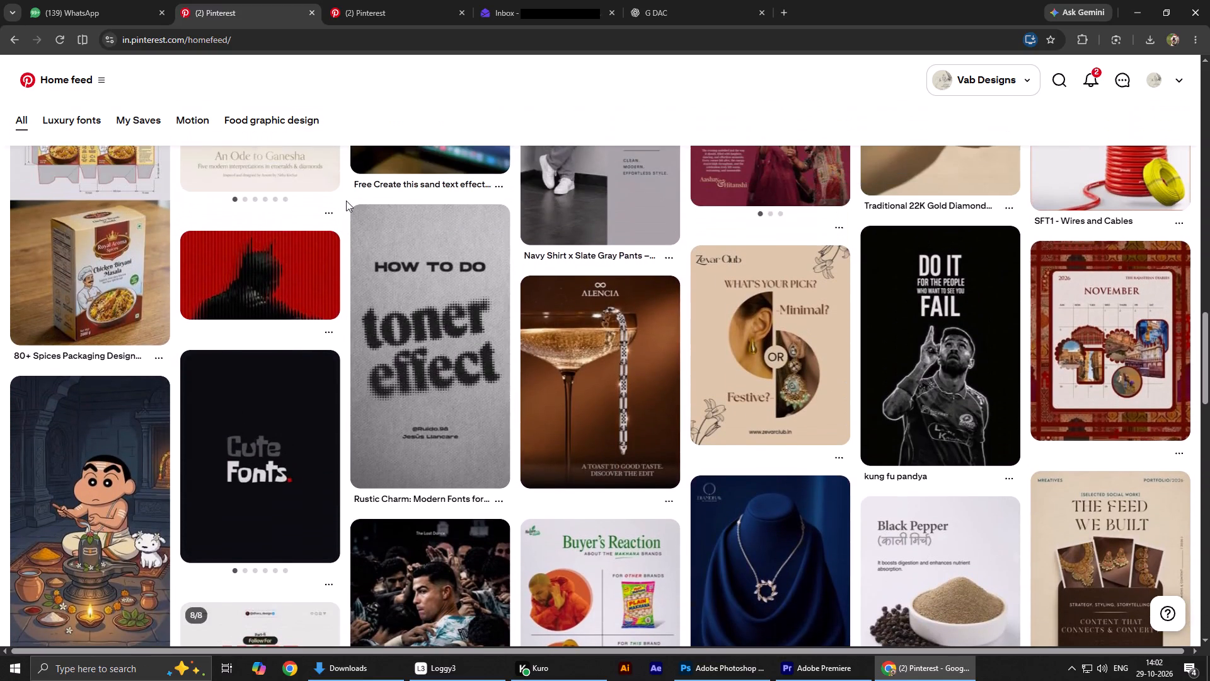
Page through the sample images of the Cute Fonts carousel pin in the feed.
{"action": "left_click_drag", "start_coordinate": [241, 464], "coordinate": [216, 473]}
{"action": "left_click_drag", "start_coordinate": [308, 469], "coordinate": [194, 466]}
{"action": "left_click", "coordinate": [337, 449]}
{"action": "left_click", "coordinate": [327, 457]}
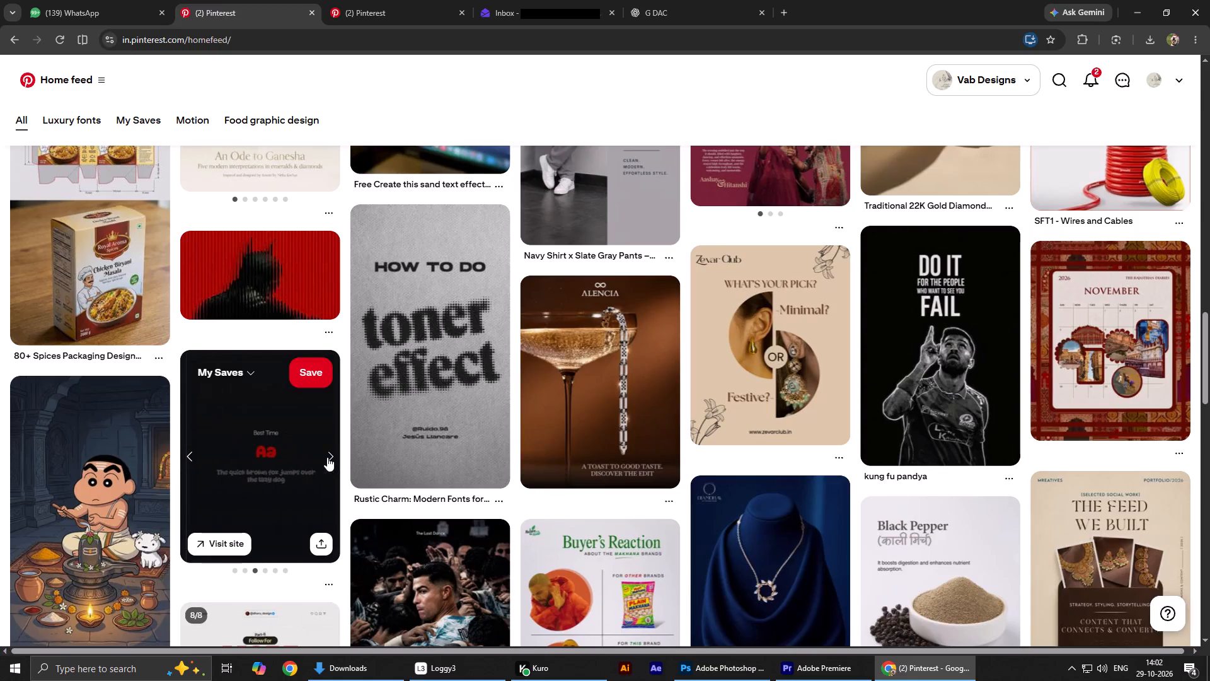
{"action": "left_click", "coordinate": [327, 457]}
Look back over the earlier home feed pins, toward the start of the feed.
{"action": "scroll", "coordinate": [226, 465], "scroll_direction": "up", "scroll_amount": 11}
{"action": "scroll", "coordinate": [226, 465], "scroll_direction": "down", "scroll_amount": 1}
{"action": "scroll", "coordinate": [226, 465], "scroll_direction": "up", "scroll_amount": 6}
{"action": "scroll", "coordinate": [226, 465], "scroll_direction": "down", "scroll_amount": 1}
{"action": "scroll", "coordinate": [226, 465], "scroll_direction": "up", "scroll_amount": 5}
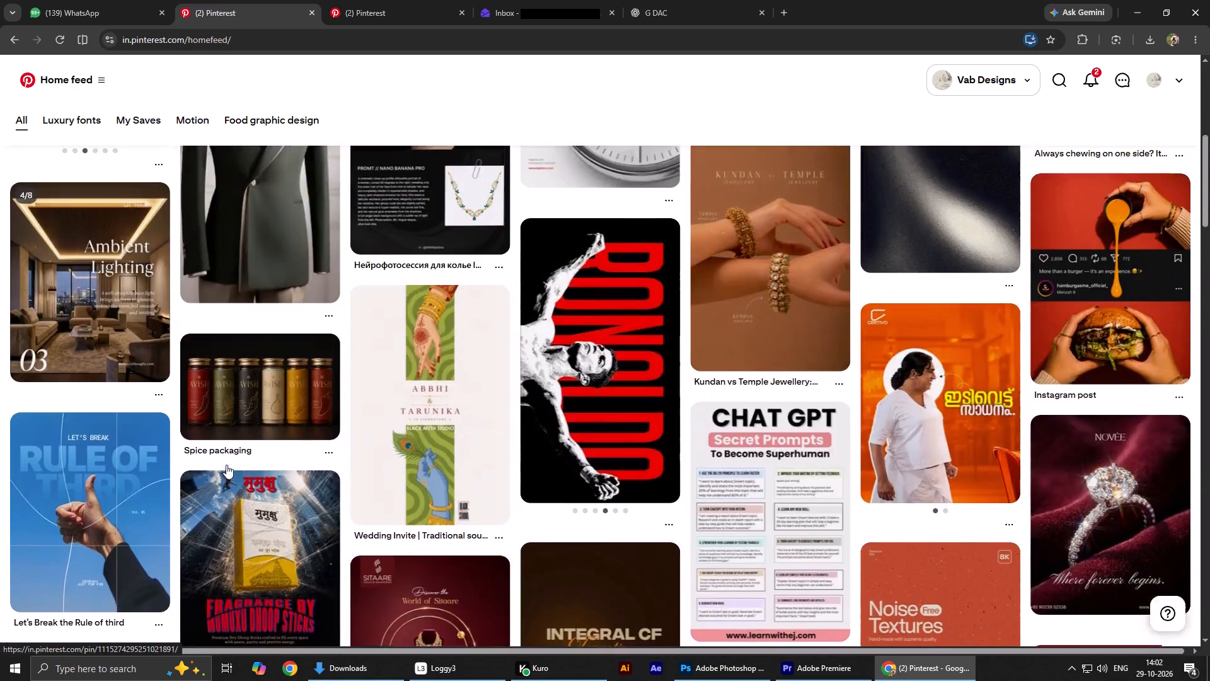
{"action": "scroll", "coordinate": [226, 465], "scroll_direction": "up", "scroll_amount": 16}
{"action": "scroll", "coordinate": [226, 465], "scroll_direction": "down", "scroll_amount": 4}
{"action": "scroll", "coordinate": [226, 465], "scroll_direction": "up", "scroll_amount": 1}
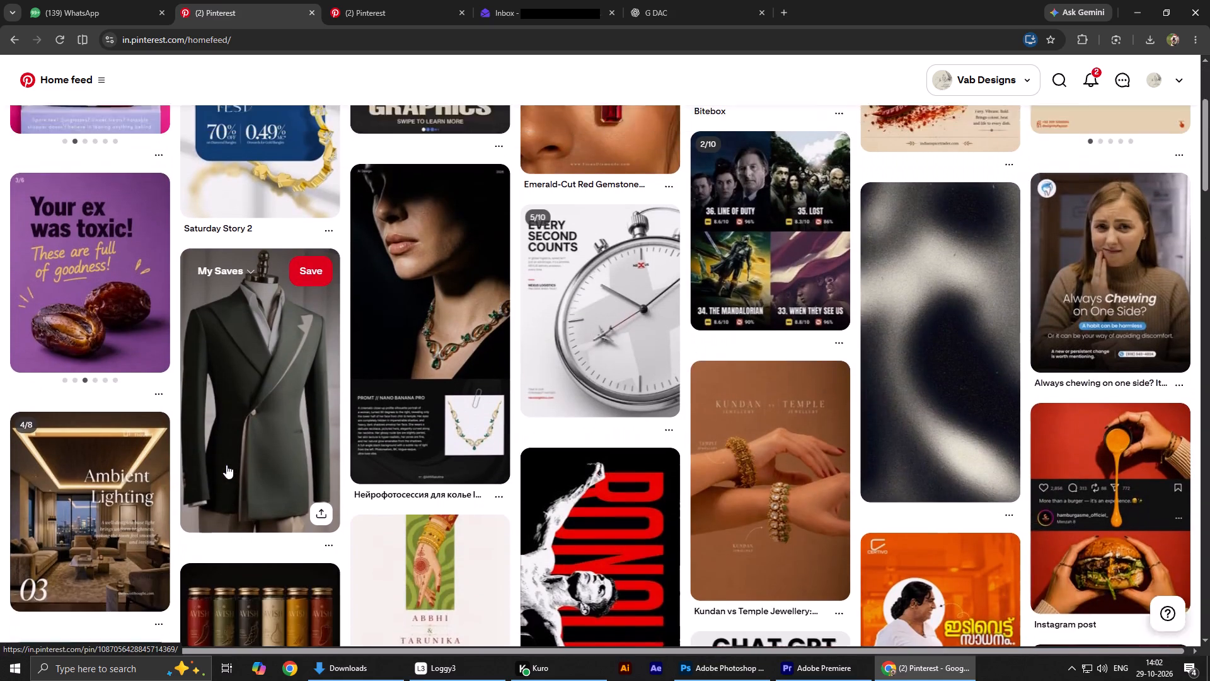
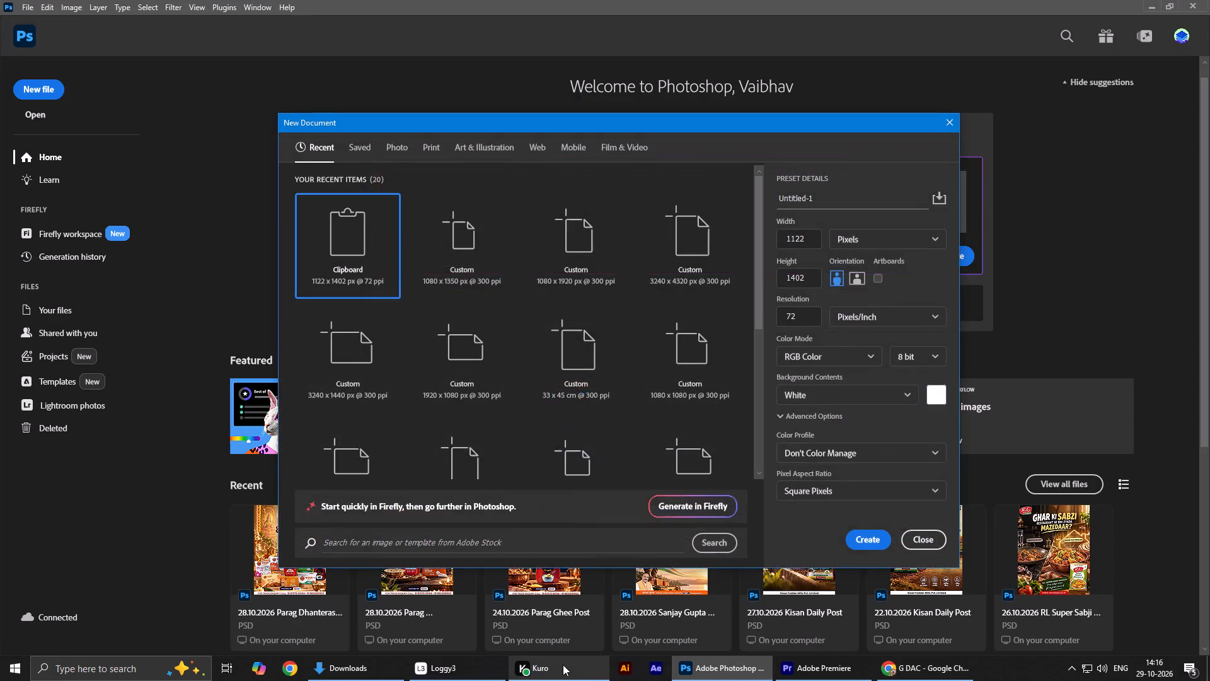
{"action": "key", "text": "Right"}
{"action": "key", "text": "Return"}
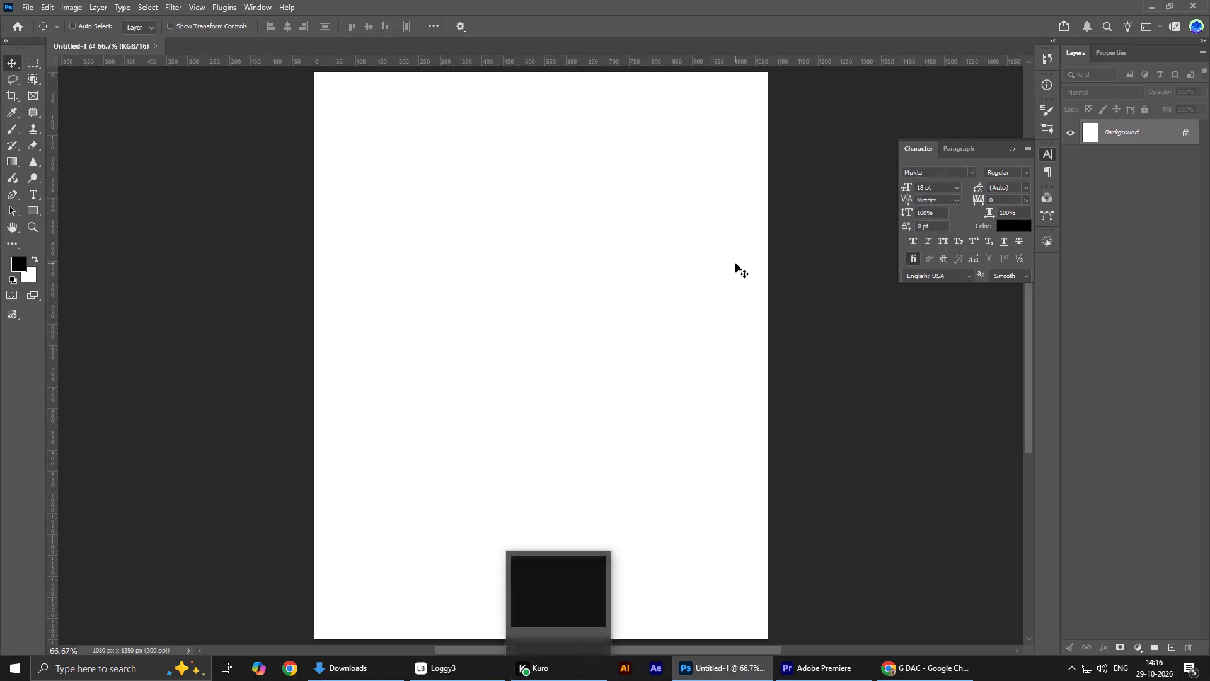
Paste the copied creative and scale it to about 96.26%, centred so that it fills the canvas.
{"action": "key", "text": "ctrl+v"}
{"action": "key", "text": "ctrl+t"}
{"action": "left_click_drag", "start_coordinate": [789, 362], "coordinate": [778, 362]}
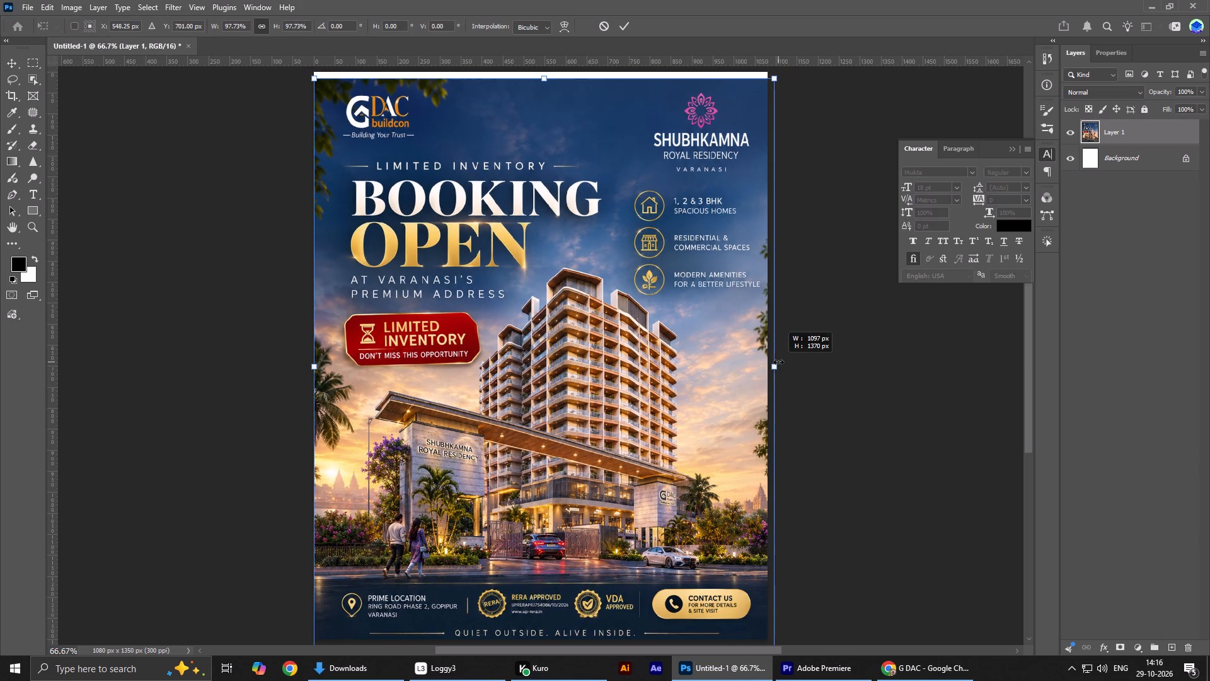
{"action": "left_click_drag", "start_coordinate": [778, 362], "coordinate": [773, 362]}
{"action": "left_click_drag", "start_coordinate": [626, 397], "coordinate": [621, 388], "text": "shift"}
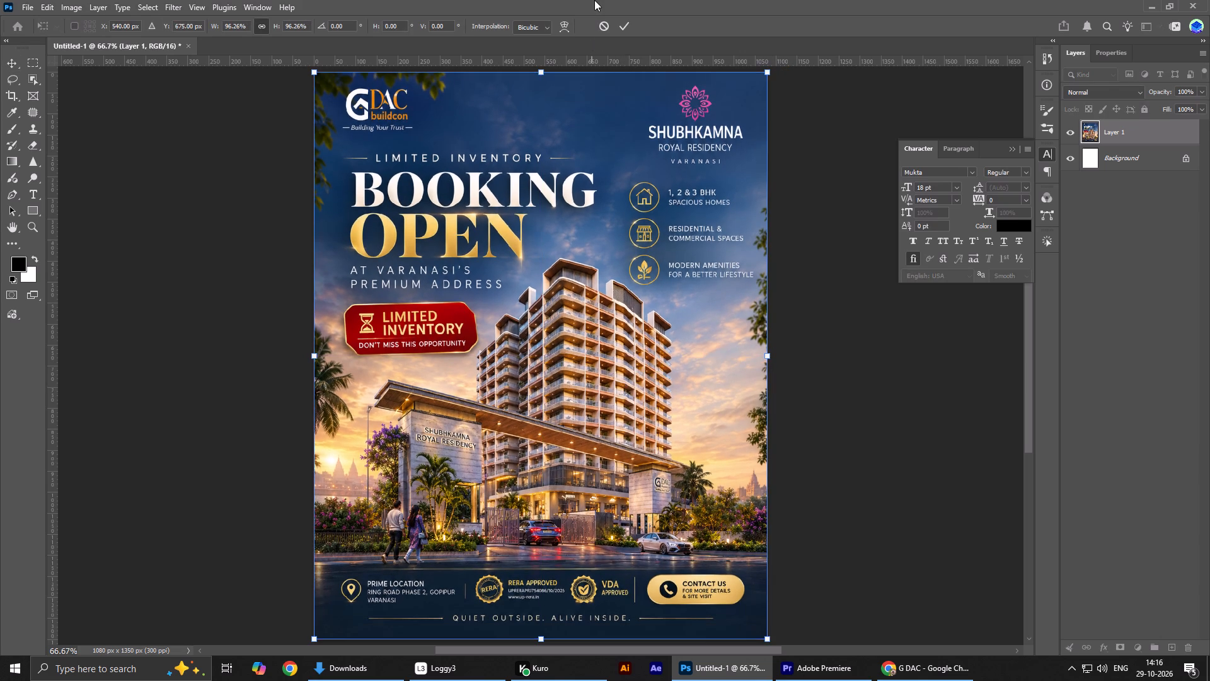
{"action": "left_click", "coordinate": [615, 26]}
{"action": "left_click", "coordinate": [618, 26]}
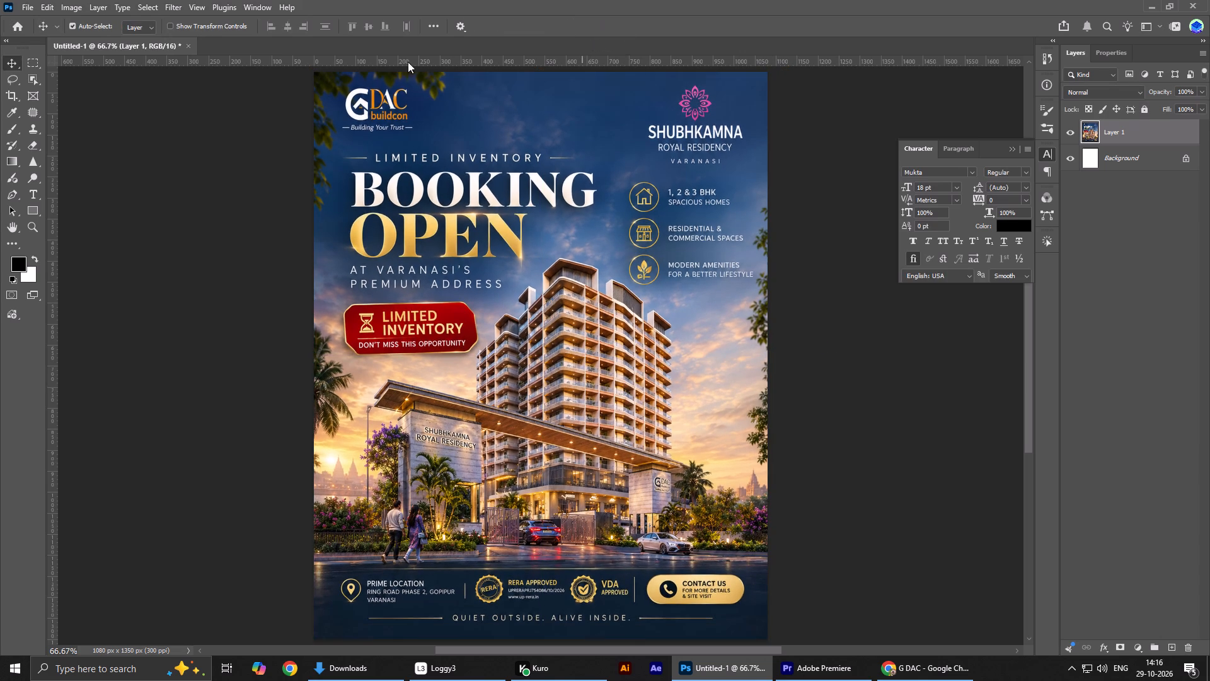
Make a rectangular marquee selection around the GDAC Buildcon logo and its "Building Your Trust" tagline.
{"action": "left_click", "coordinate": [26, 61]}
{"action": "scroll", "coordinate": [435, 162], "scroll_direction": "up", "scroll_amount": 5}
{"action": "scroll", "coordinate": [308, 126], "scroll_direction": "up", "scroll_amount": 5, "text": "alt"}
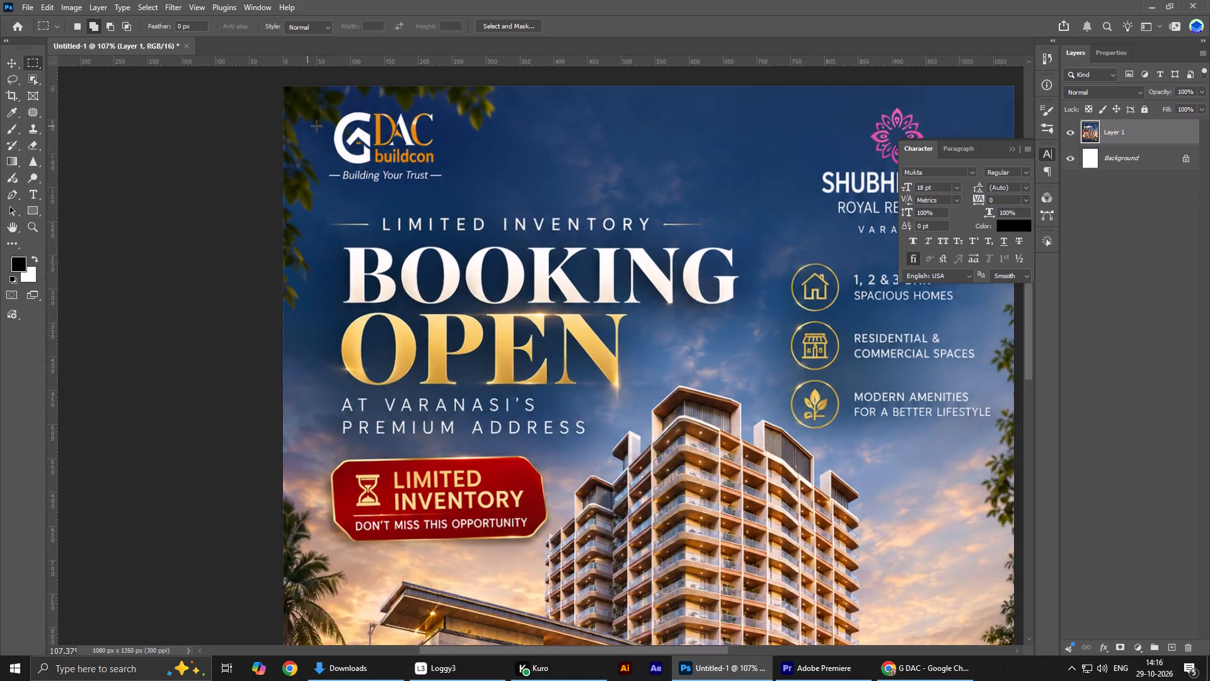
{"action": "scroll", "coordinate": [316, 126], "scroll_direction": "up", "scroll_amount": 4, "text": "alt"}
{"action": "scroll", "coordinate": [345, 139], "scroll_direction": "up", "scroll_amount": 4}
{"action": "left_click_drag", "start_coordinate": [306, 124], "coordinate": [502, 250]}
Add the Shubhkamna Royal Residency name, its flower emblem and the "Varanasi" line to the selection with rectangular marquees.
{"action": "scroll", "coordinate": [481, 249], "scroll_direction": "down", "scroll_amount": 4, "text": "alt"}
{"action": "scroll", "coordinate": [481, 249], "scroll_direction": "up", "scroll_amount": 1, "text": "alt"}
{"action": "scroll", "coordinate": [701, 299], "scroll_direction": "down", "scroll_amount": 12, "text": "ctrl"}
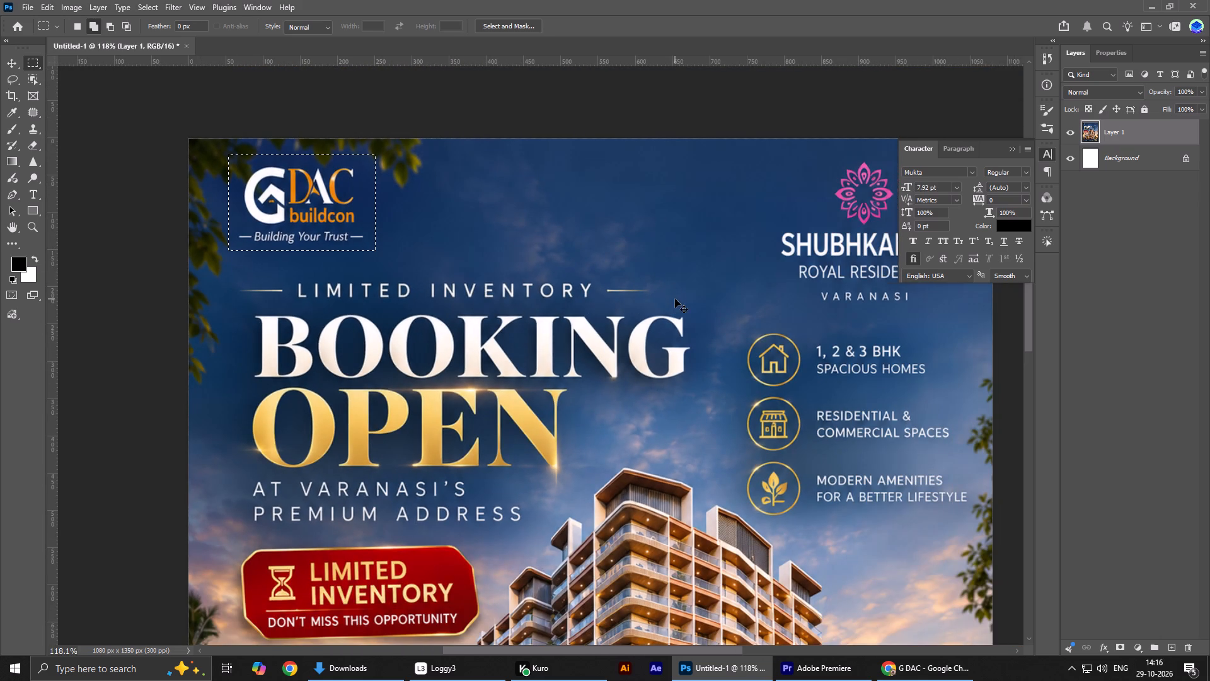
{"action": "scroll", "coordinate": [675, 299], "scroll_direction": "down", "scroll_amount": 3, "text": "ctrl"}
{"action": "scroll", "coordinate": [675, 296], "scroll_direction": "up", "scroll_amount": 1, "text": "ctrl"}
{"action": "scroll", "coordinate": [676, 295], "scroll_direction": "down", "scroll_amount": 7, "text": "ctrl"}
{"action": "scroll", "coordinate": [709, 264], "scroll_direction": "up", "scroll_amount": 2, "text": "ctrl"}
{"action": "left_click_drag", "start_coordinate": [705, 225], "coordinate": [859, 288]}
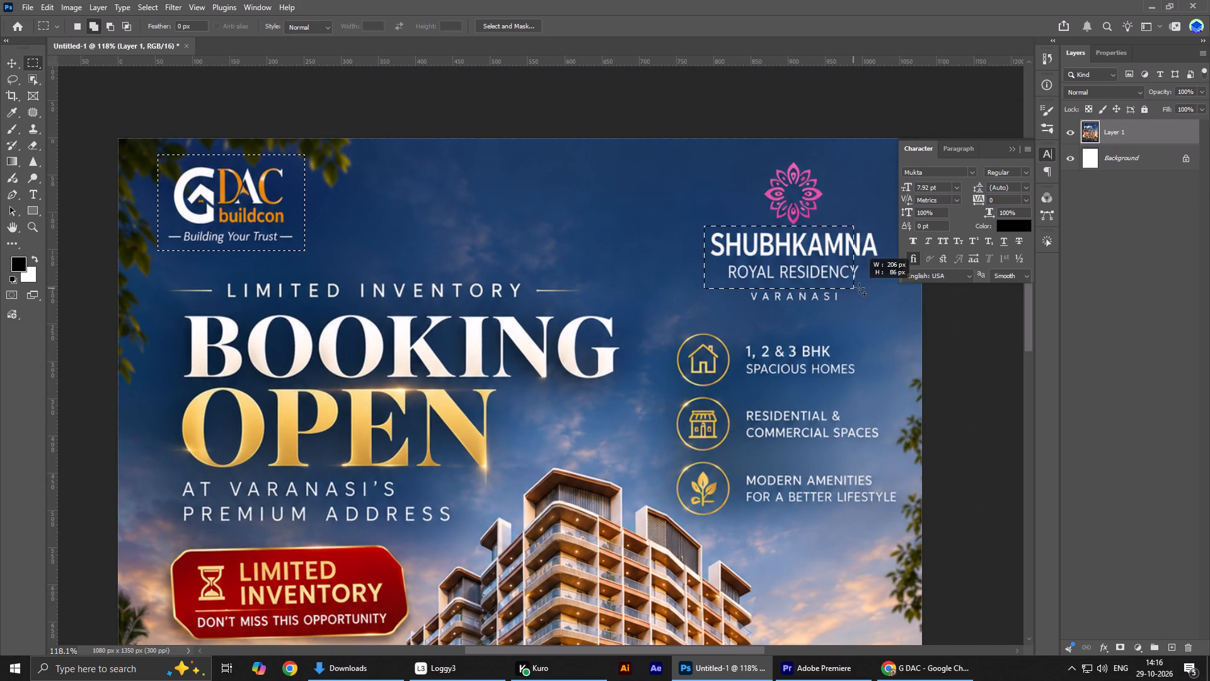
{"action": "left_click_drag", "start_coordinate": [859, 288], "coordinate": [886, 282]}
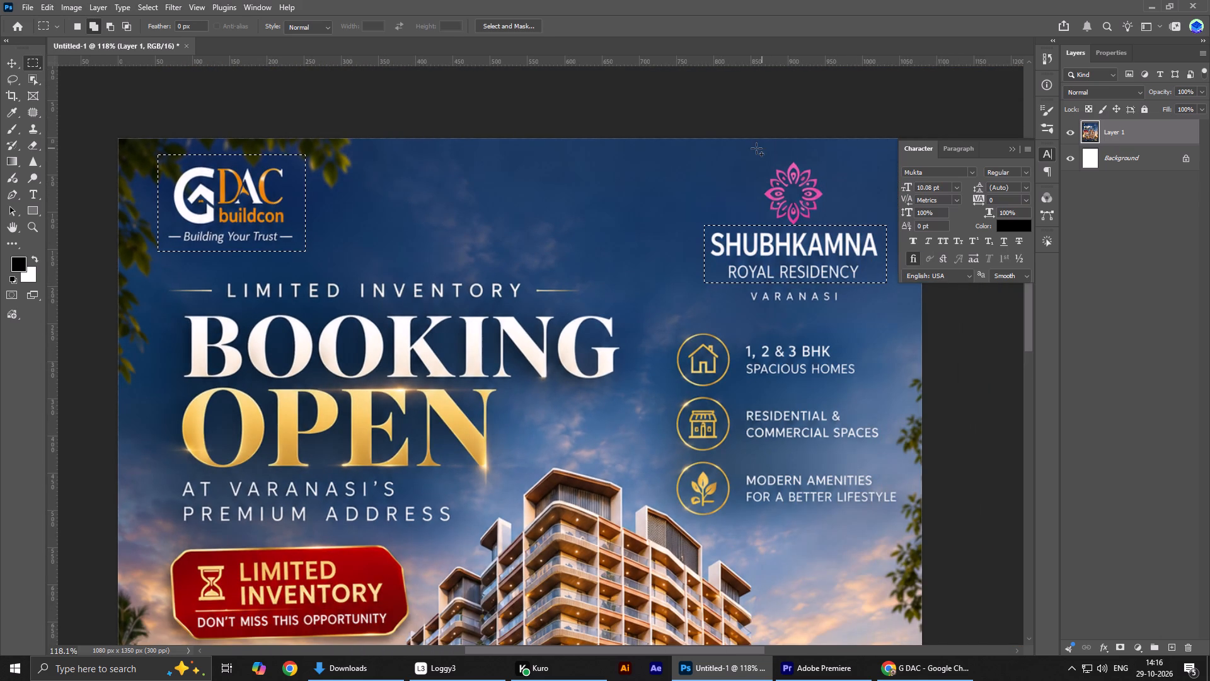
{"action": "left_click_drag", "start_coordinate": [753, 149], "coordinate": [838, 238]}
{"action": "scroll", "coordinate": [789, 256], "scroll_direction": "down", "scroll_amount": 3, "text": "alt"}
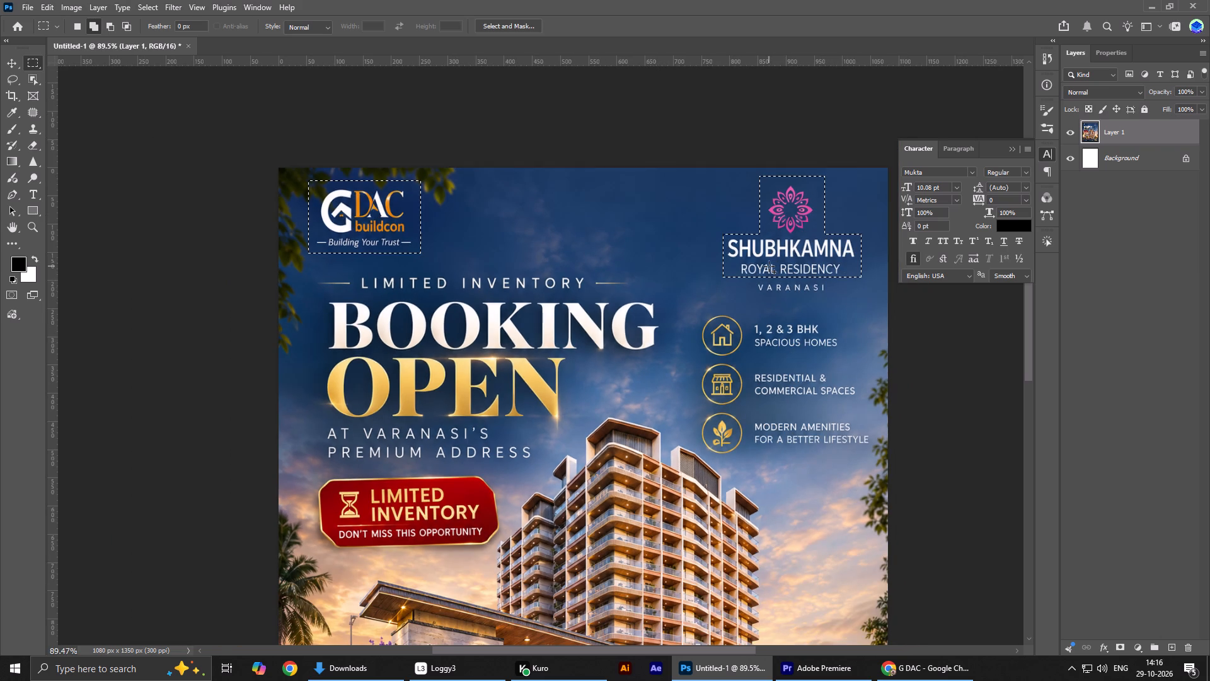
{"action": "scroll", "coordinate": [769, 266], "scroll_direction": "down", "scroll_amount": 7, "text": "ctrl"}
{"action": "left_click_drag", "start_coordinate": [679, 274], "coordinate": [767, 297]}
Add the three feature texts for 1, 2 & 3 BHK homes, residential and commercial spaces, and modern amenities to the selection.
{"action": "scroll", "coordinate": [682, 331], "scroll_direction": "down", "scroll_amount": 2, "text": "alt"}
{"action": "scroll", "coordinate": [682, 331], "scroll_direction": "down", "scroll_amount": 8}
{"action": "scroll", "coordinate": [679, 249], "scroll_direction": "up", "scroll_amount": 11, "text": "alt"}
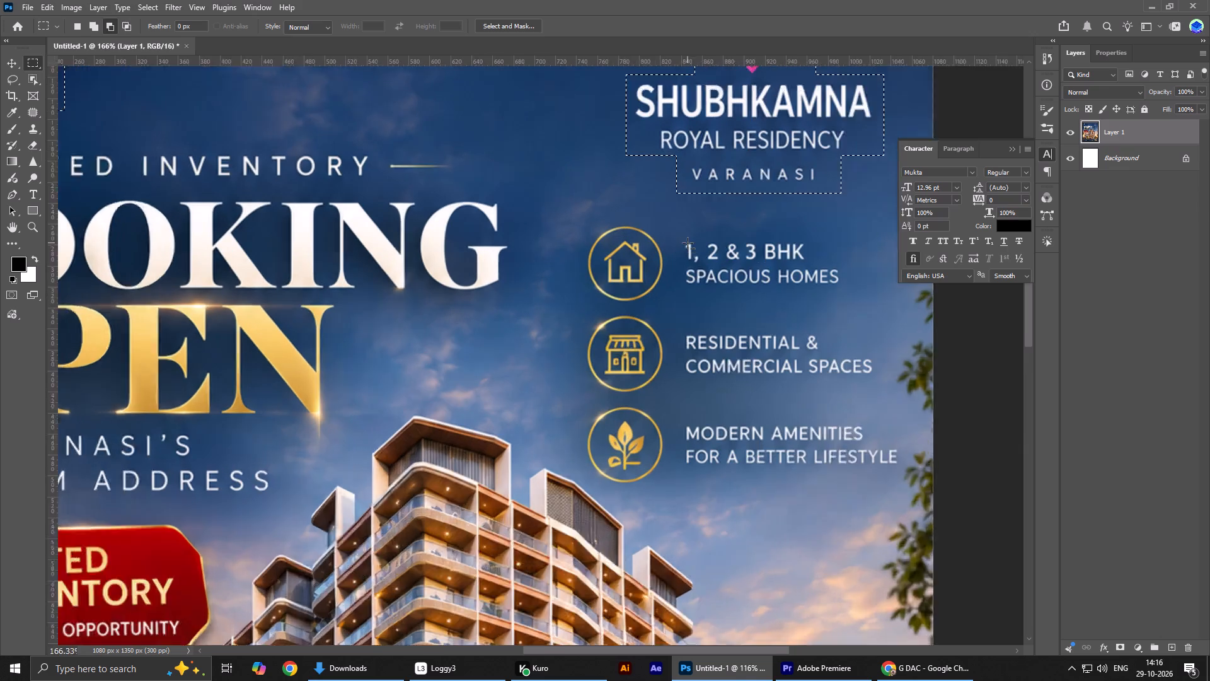
{"action": "left_click_drag", "start_coordinate": [674, 235], "coordinate": [878, 306]}
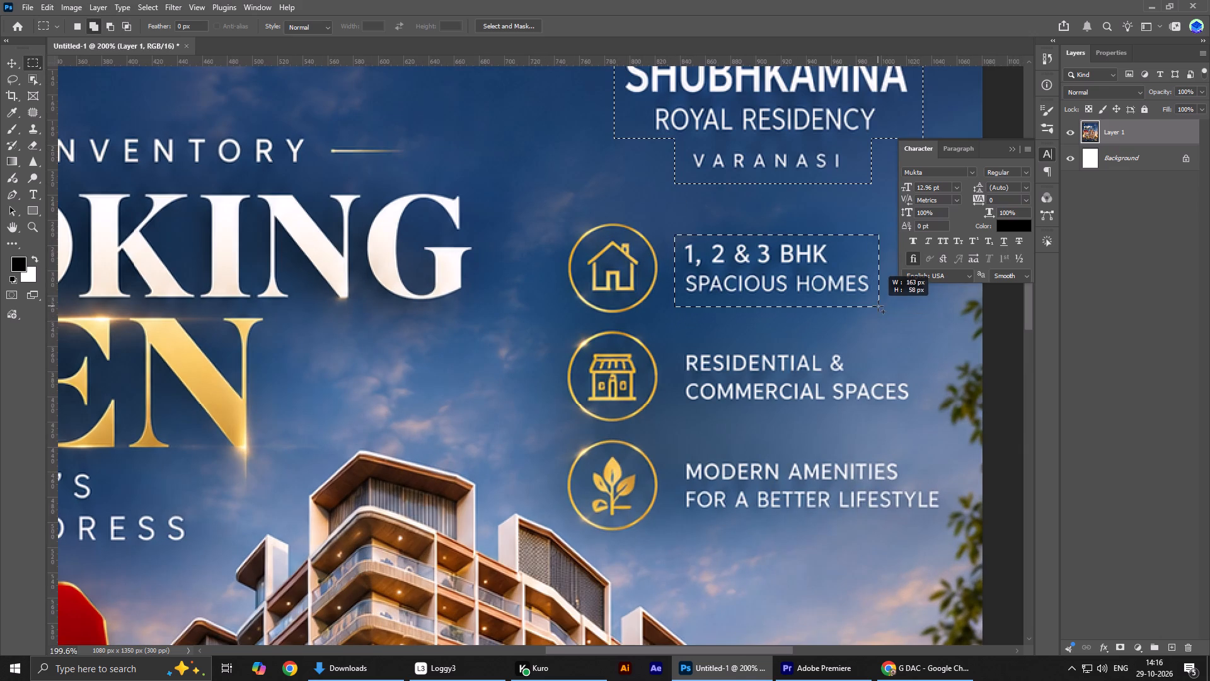
{"action": "left_click_drag", "start_coordinate": [878, 306], "coordinate": [881, 305]}
{"action": "left_click_drag", "start_coordinate": [679, 347], "coordinate": [926, 403]}
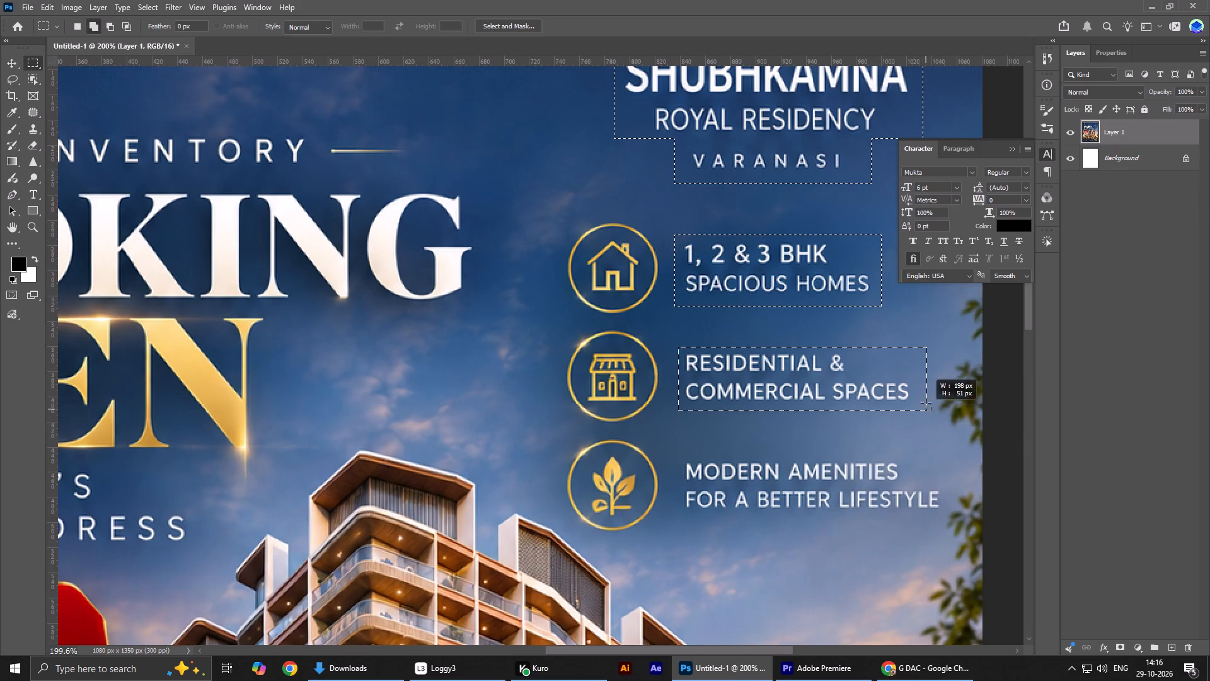
{"action": "left_click_drag", "start_coordinate": [926, 403], "coordinate": [923, 405]}
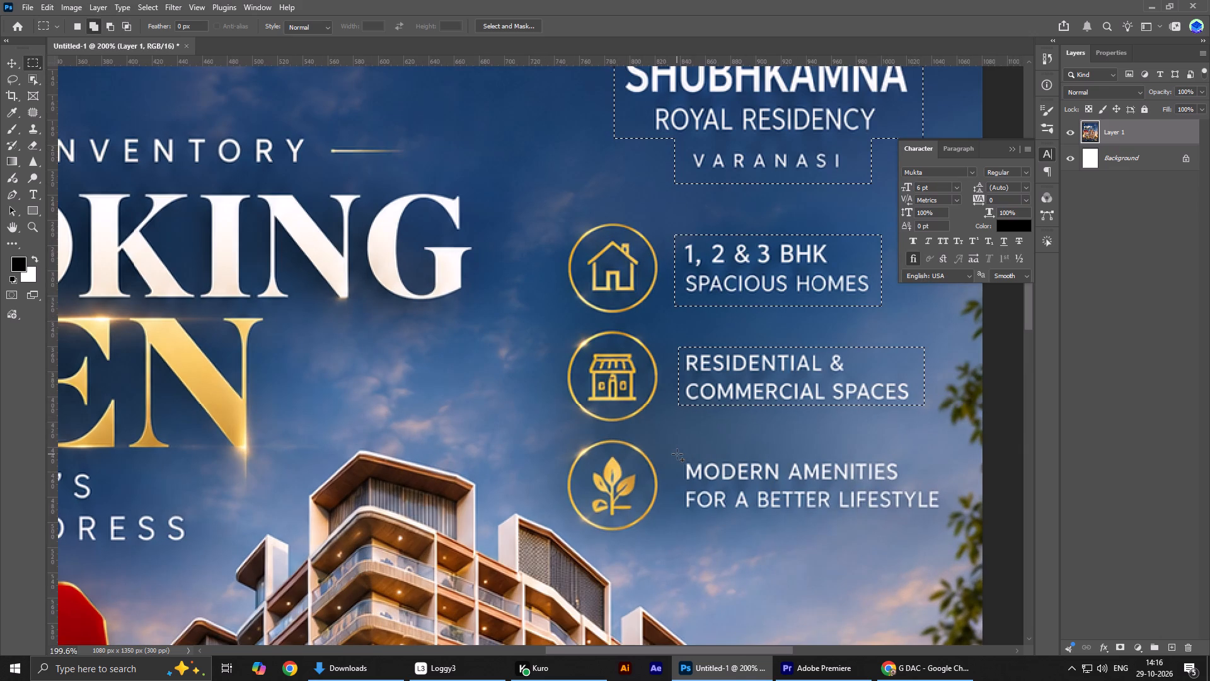
{"action": "left_click_drag", "start_coordinate": [677, 454], "coordinate": [945, 521]}
{"action": "scroll", "coordinate": [556, 352], "scroll_direction": "down", "scroll_amount": 9, "text": "alt"}
{"action": "scroll", "coordinate": [69, 366], "scroll_direction": "up", "scroll_amount": 6, "text": "alt"}
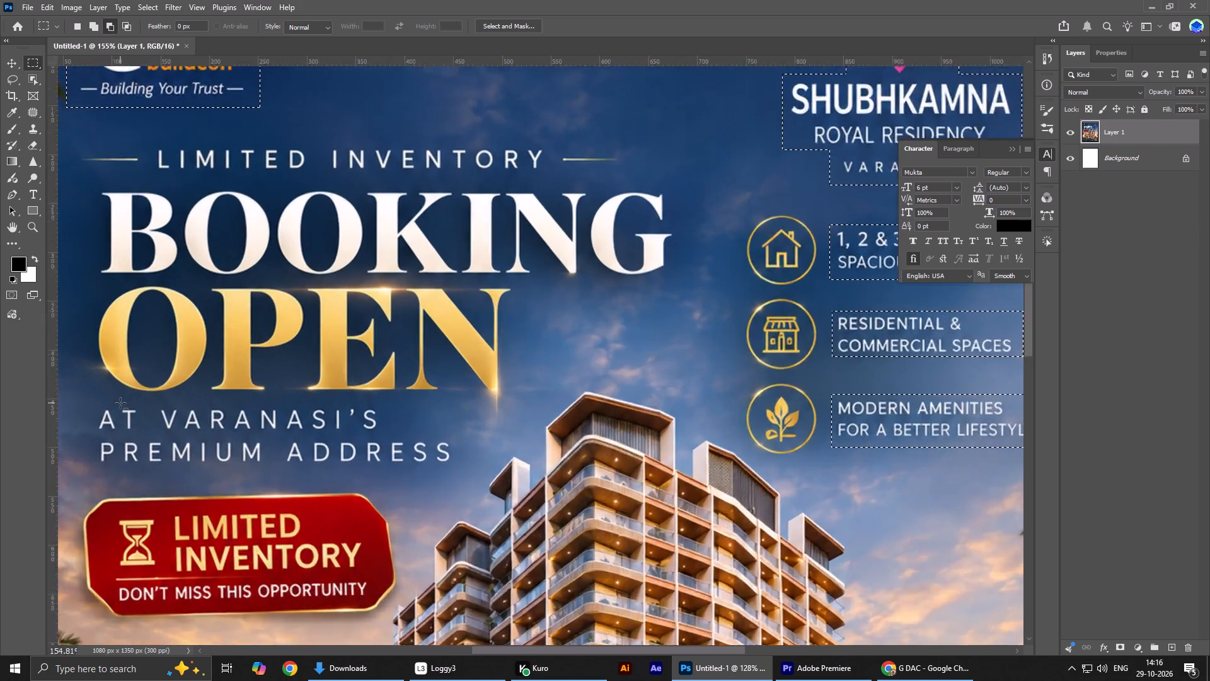
Add the "At Varanasi's Premium Address" subheading to the selection with a rectangular marquee.
{"action": "scroll", "coordinate": [120, 403], "scroll_direction": "up", "scroll_amount": 3, "text": "alt"}
{"action": "left_click_drag", "start_coordinate": [72, 403], "coordinate": [589, 490]}
Add the slanted "Don't Miss This Opportunity" line on the red badge to the selection, trimming and extending marquees to fit the text.
{"action": "scroll", "coordinate": [579, 490], "scroll_direction": "down", "scroll_amount": 4, "text": "alt"}
{"action": "scroll", "coordinate": [505, 467], "scroll_direction": "down", "scroll_amount": 8}
{"action": "scroll", "coordinate": [157, 513], "scroll_direction": "up", "scroll_amount": 2, "text": "alt"}
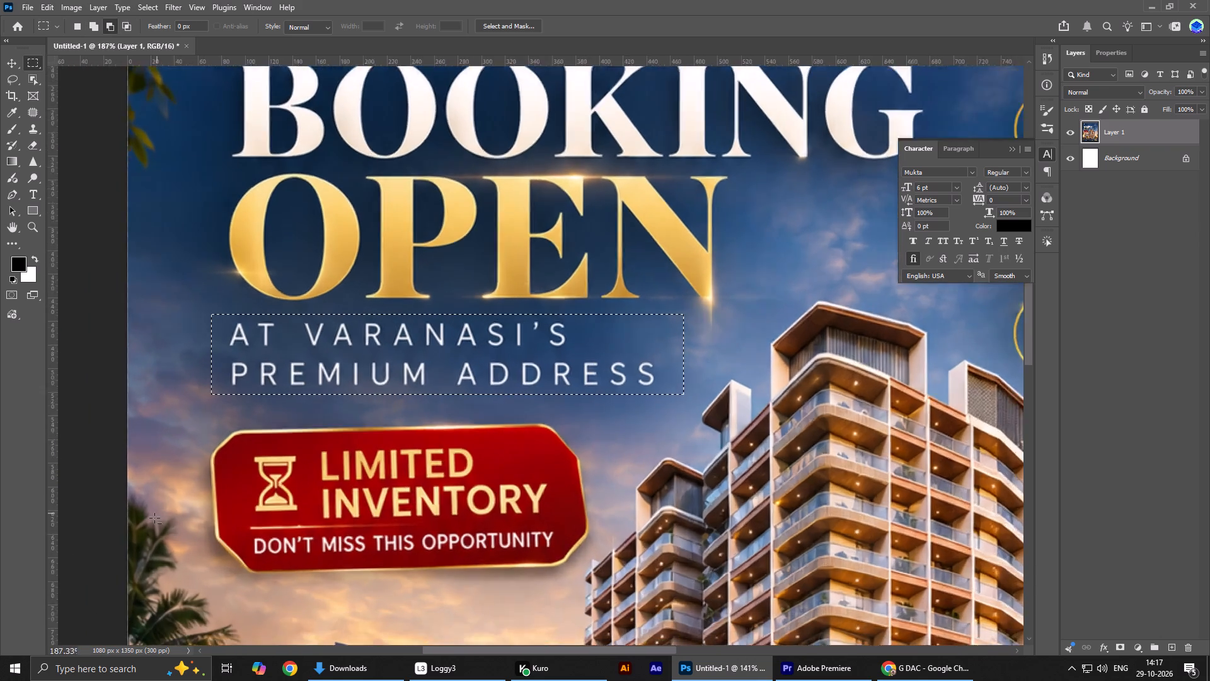
{"action": "scroll", "coordinate": [154, 518], "scroll_direction": "up", "scroll_amount": 6, "text": "alt"}
{"action": "scroll", "coordinate": [266, 538], "scroll_direction": "down", "scroll_amount": 1, "text": "alt"}
{"action": "scroll", "coordinate": [266, 538], "scroll_direction": "up", "scroll_amount": 1, "text": "alt"}
{"action": "left_click_drag", "start_coordinate": [278, 543], "coordinate": [742, 564]}
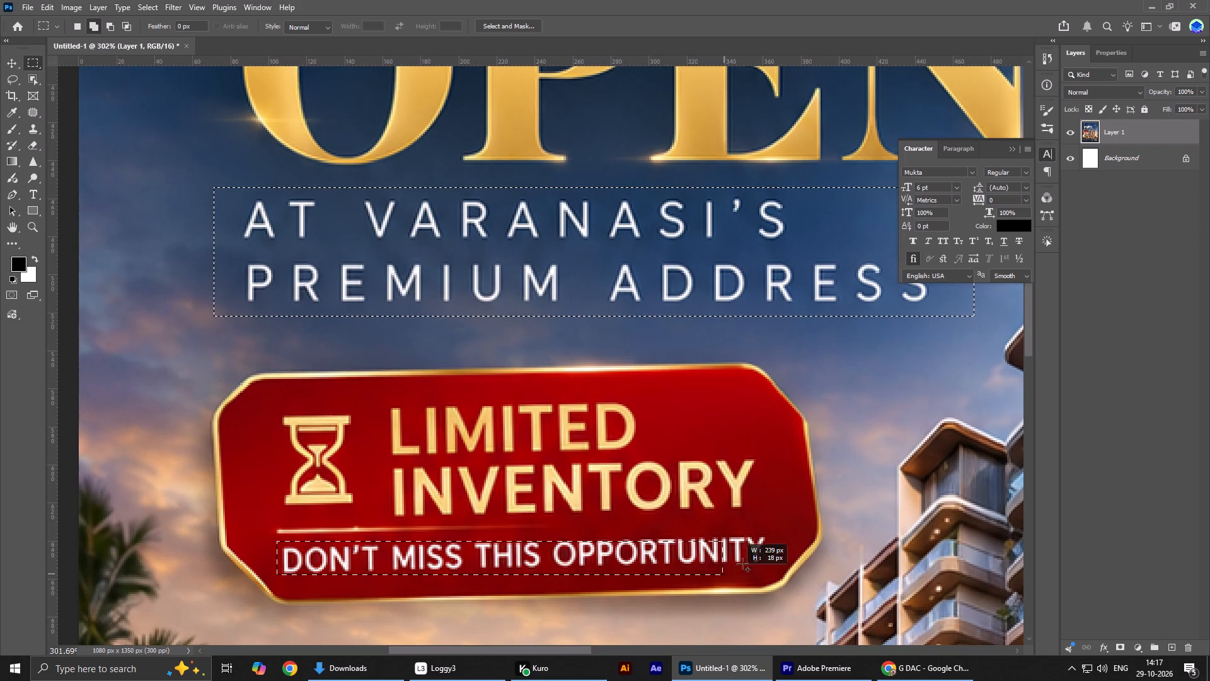
{"action": "left_click_drag", "start_coordinate": [742, 564], "coordinate": [766, 580]}
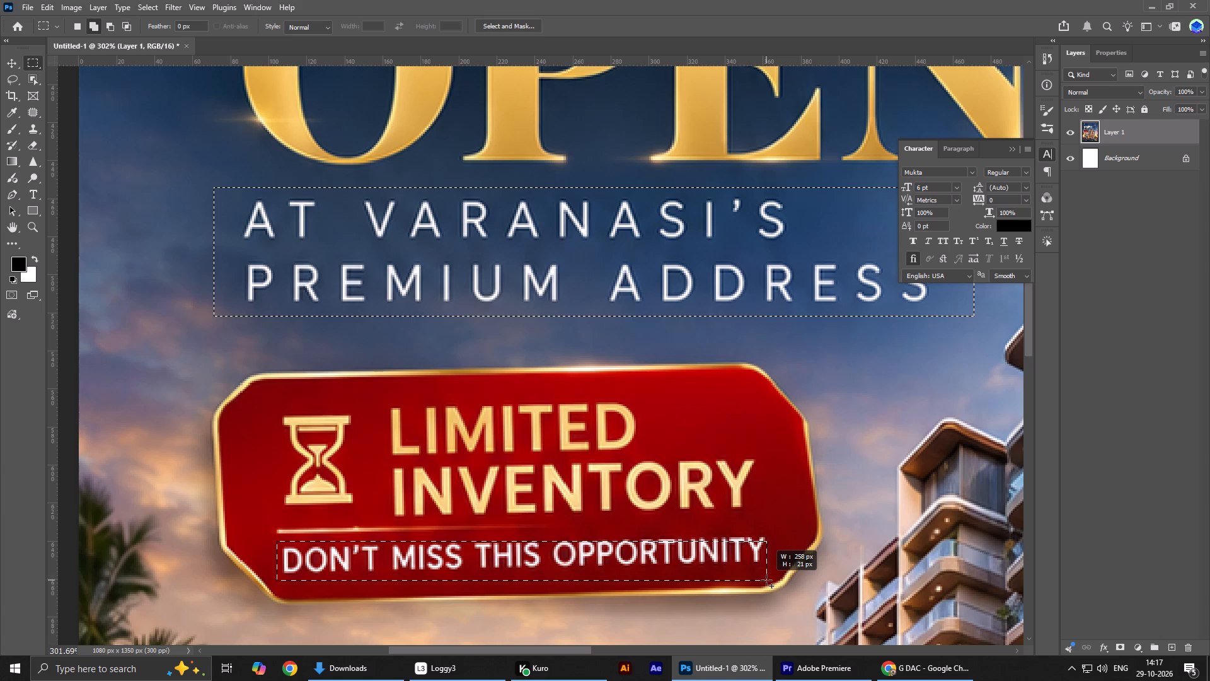
{"action": "left_click_drag", "start_coordinate": [766, 580], "coordinate": [757, 580]}
{"action": "left_click_drag", "start_coordinate": [573, 569], "coordinate": [575, 569], "text": "alt"}
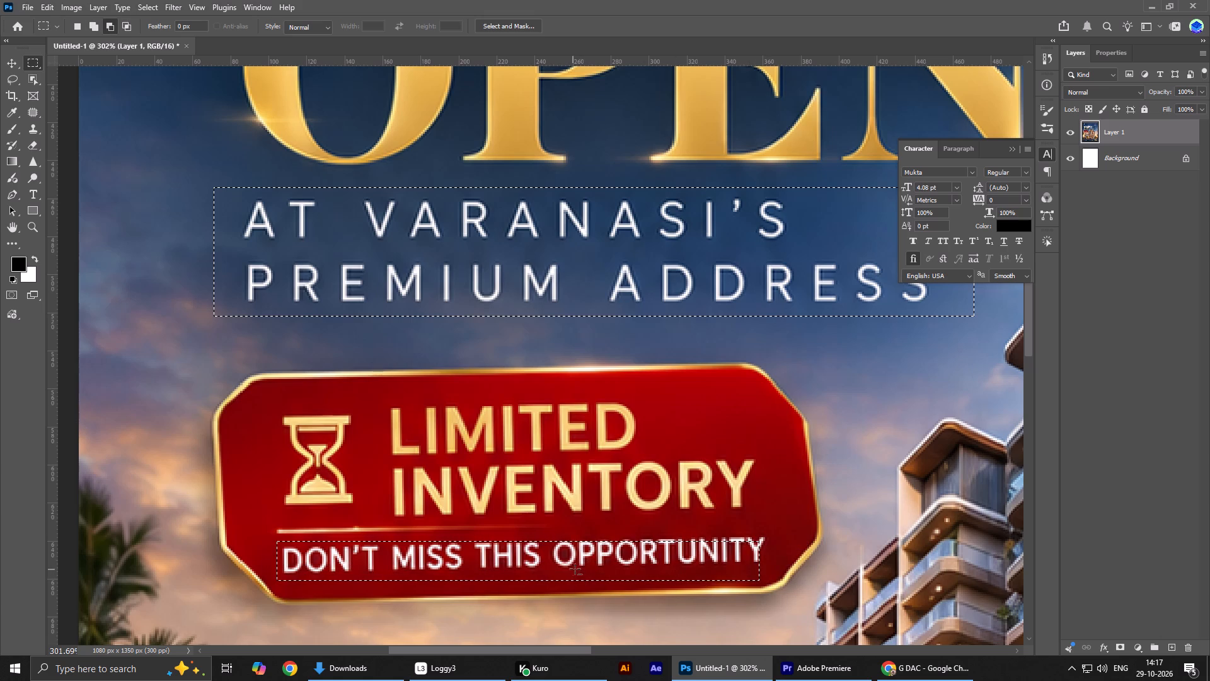
{"action": "left_click_drag", "start_coordinate": [575, 569], "coordinate": [879, 639], "text": "alt"}
{"action": "left_click_drag", "start_coordinate": [580, 532], "coordinate": [798, 556]}
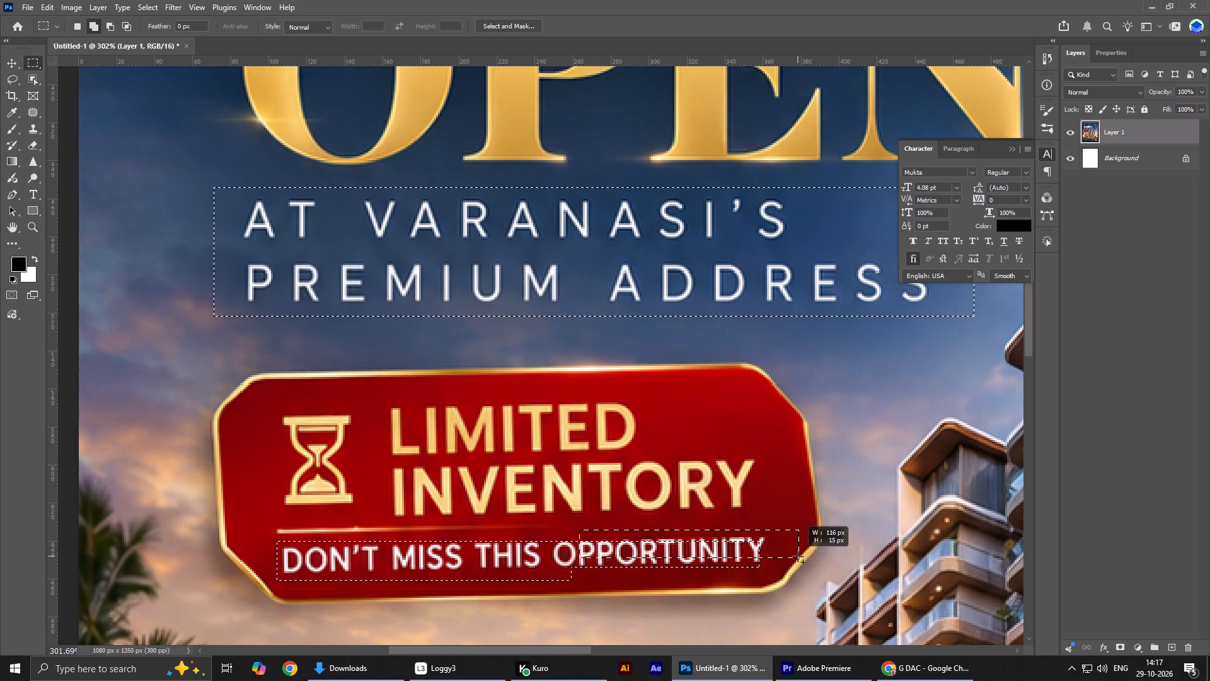
{"action": "left_click_drag", "start_coordinate": [798, 556], "coordinate": [793, 558]}
{"action": "left_click_drag", "start_coordinate": [776, 526], "coordinate": [863, 612], "text": "alt"}
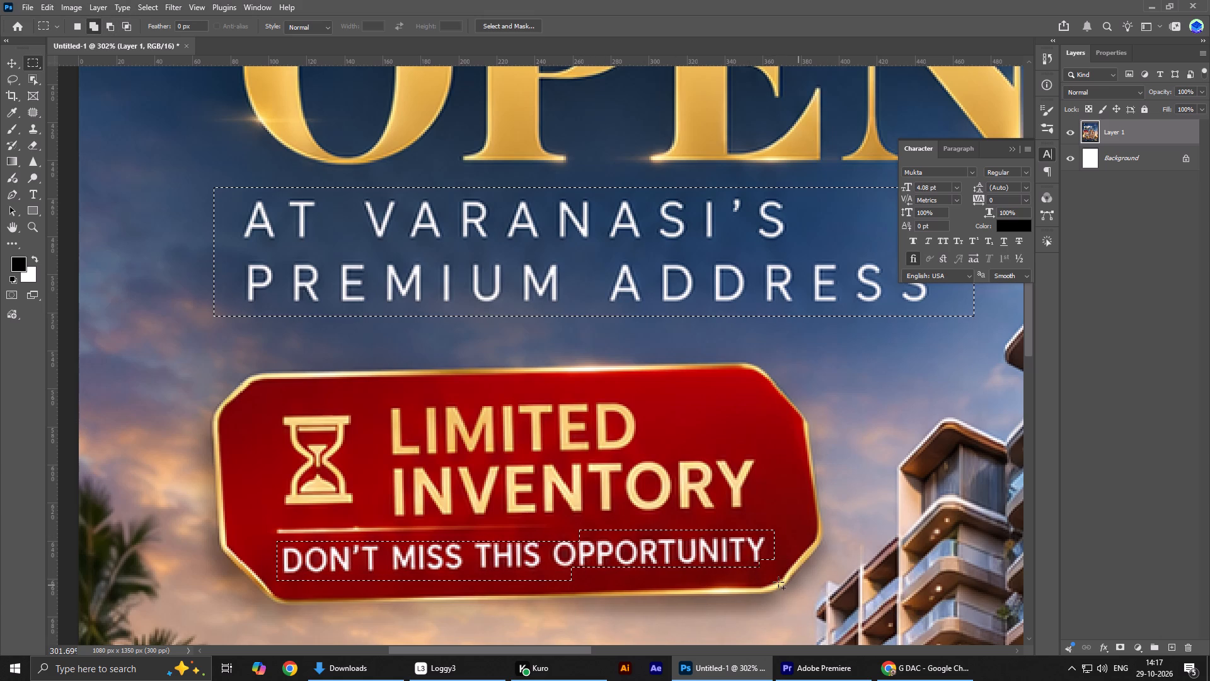
{"action": "left_click_drag", "start_coordinate": [570, 565], "coordinate": [659, 583]}
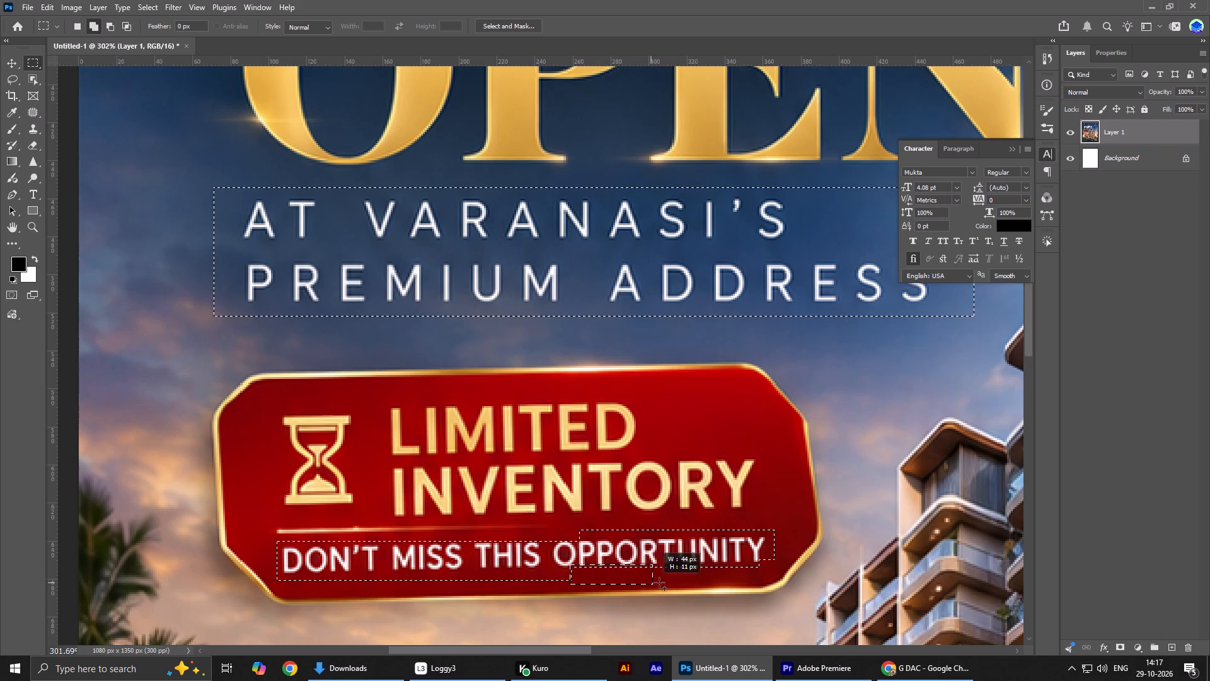
{"action": "left_click_drag", "start_coordinate": [659, 583], "coordinate": [771, 573]}
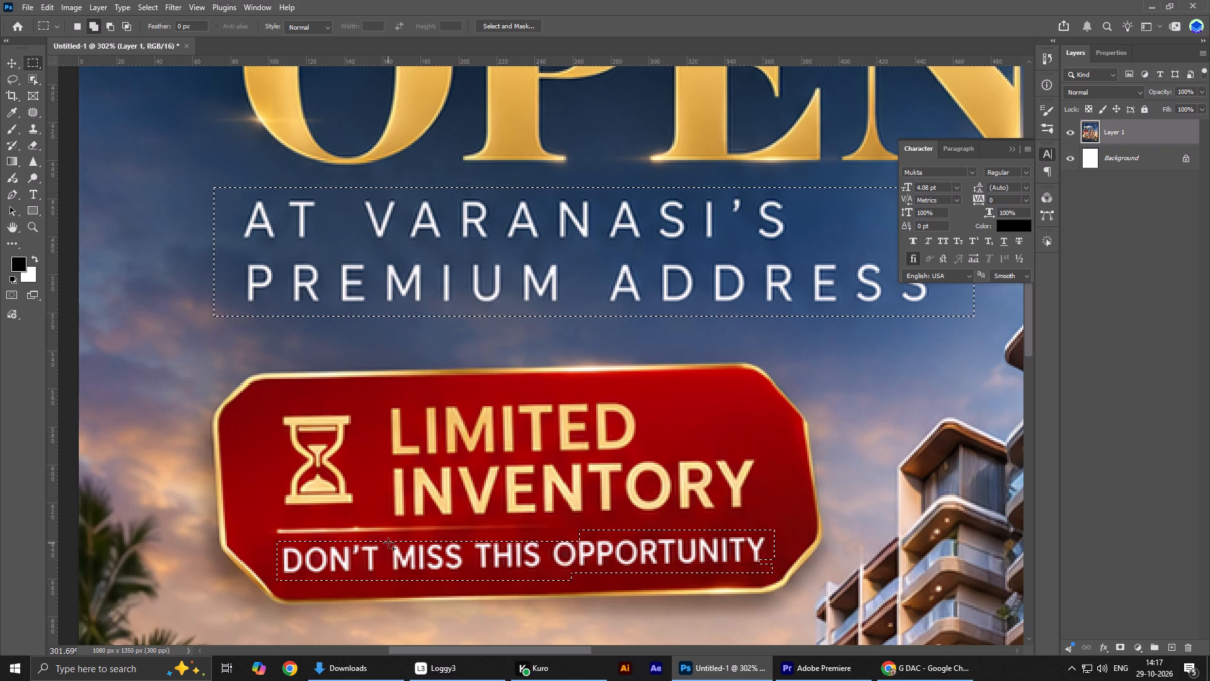
{"action": "left_click_drag", "start_coordinate": [417, 537], "coordinate": [586, 550]}
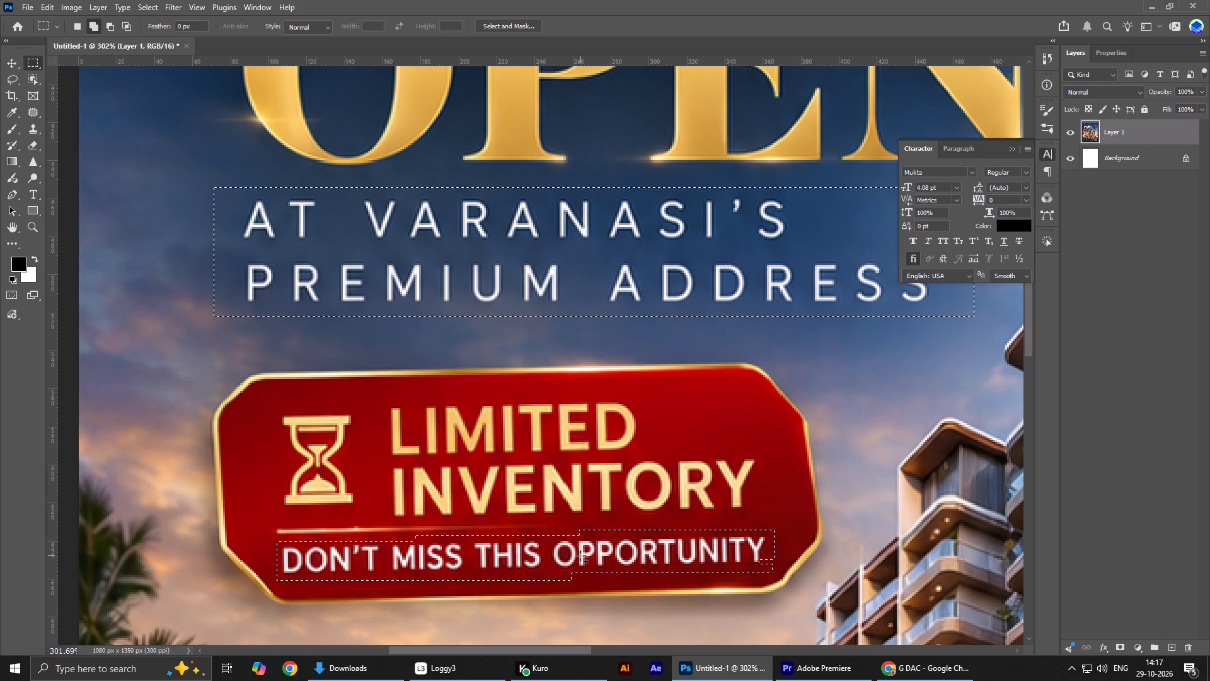
Add both lines of the gold "Limited Inventory" text on the red badge to the selection, trimming the excess around "Inventory".
{"action": "scroll", "coordinate": [534, 563], "scroll_direction": "down", "scroll_amount": 10, "text": "alt"}
{"action": "scroll", "coordinate": [499, 544], "scroll_direction": "up", "scroll_amount": 10, "text": "alt"}
{"action": "left_click_drag", "start_coordinate": [439, 438], "coordinate": [739, 494]}
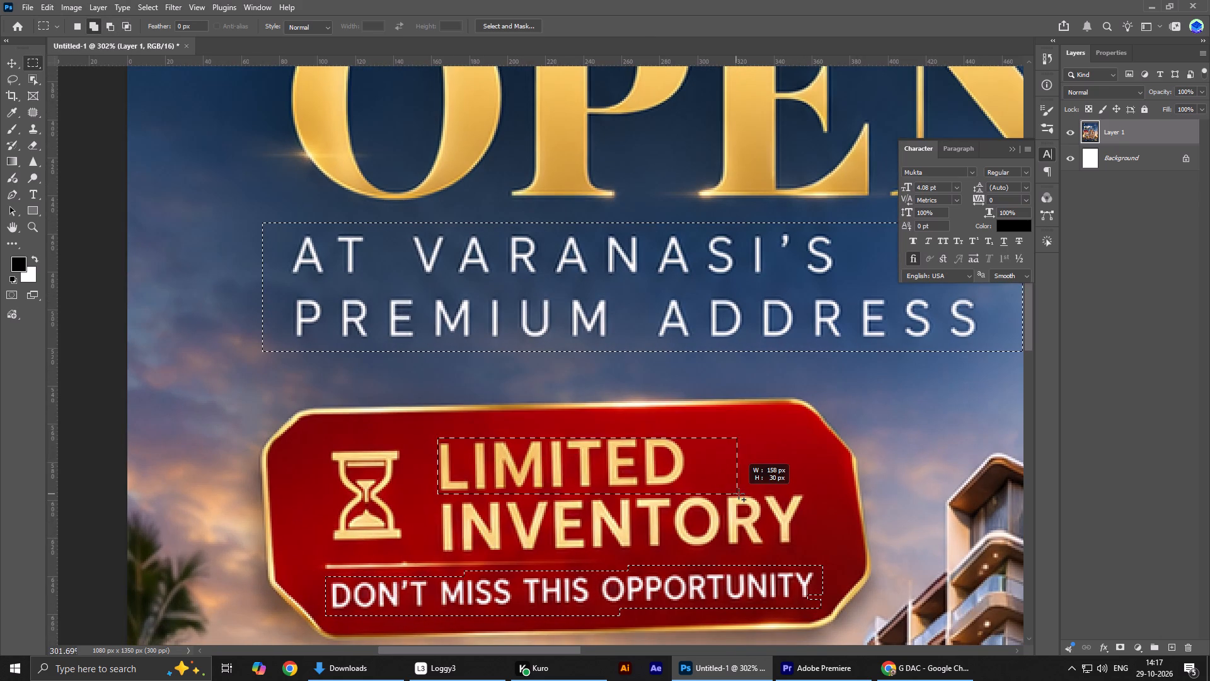
{"action": "left_click_drag", "start_coordinate": [739, 494], "coordinate": [686, 493]}
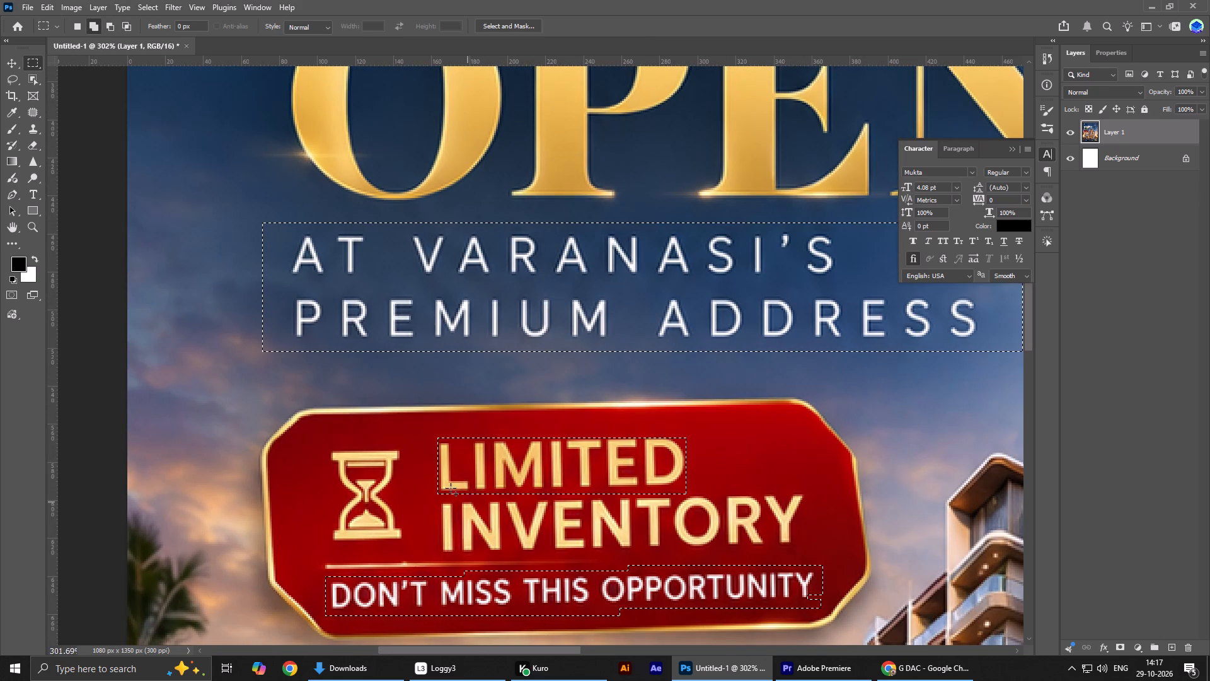
{"action": "left_click_drag", "start_coordinate": [435, 491], "coordinate": [819, 547]}
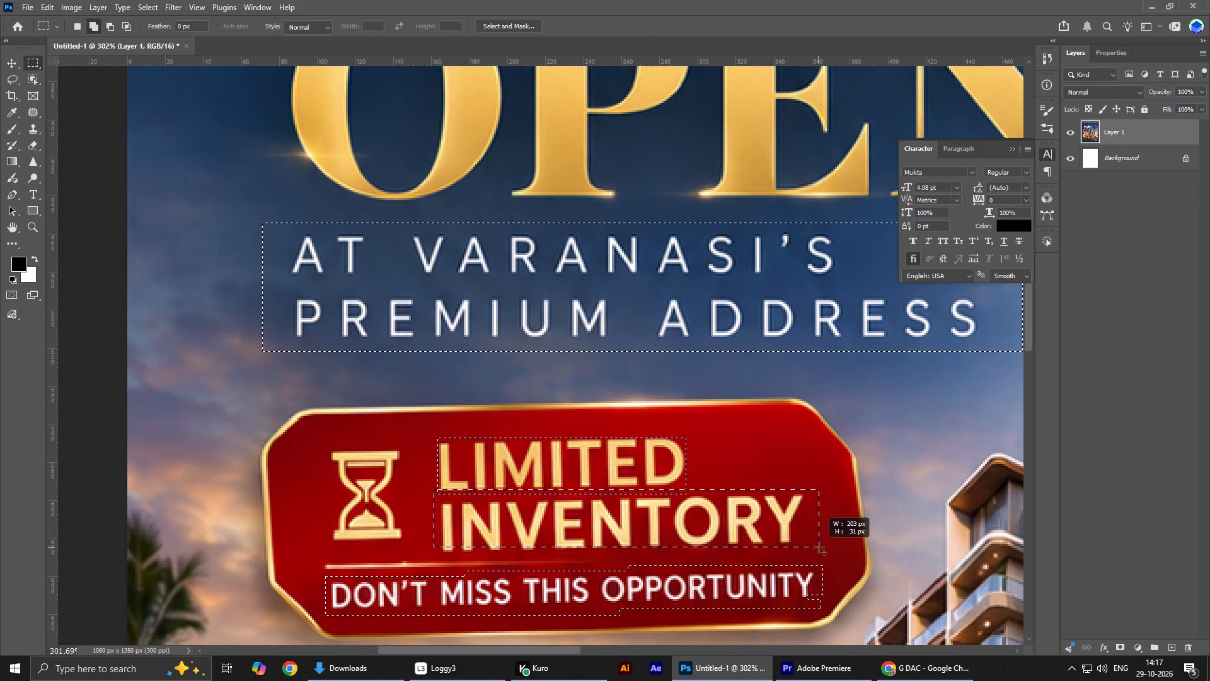
{"action": "left_click_drag", "start_coordinate": [819, 547], "coordinate": [810, 554]}
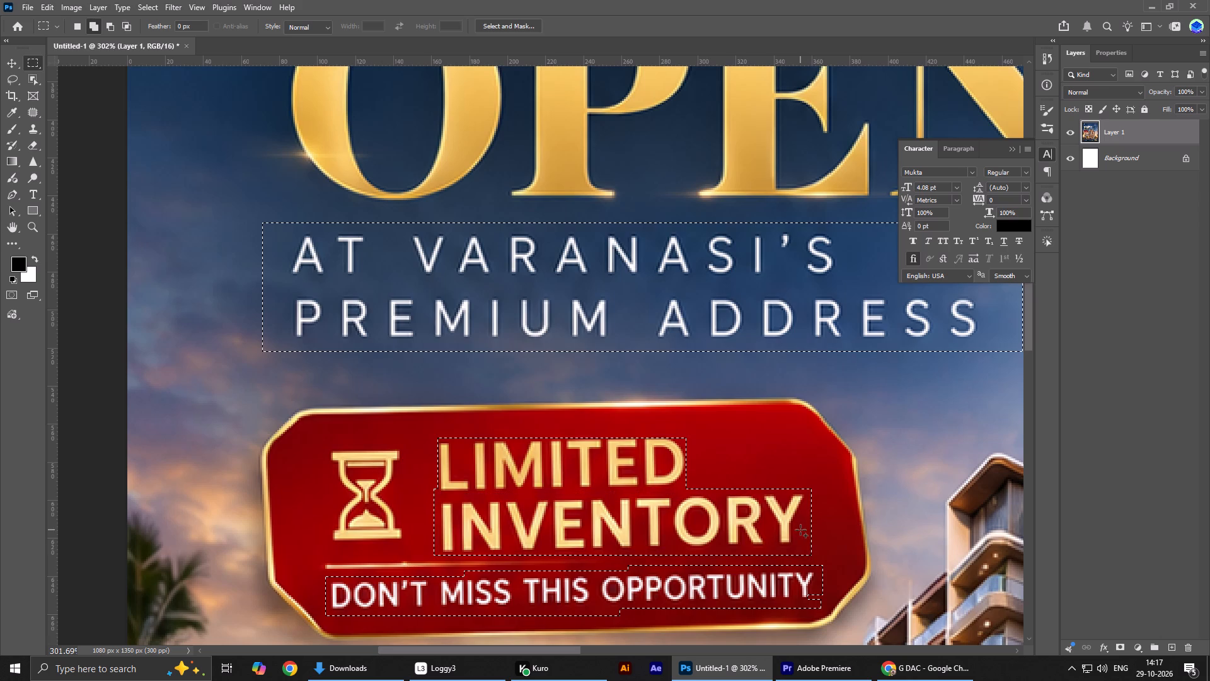
{"action": "left_click_drag", "start_coordinate": [800, 530], "coordinate": [856, 576], "text": "alt"}
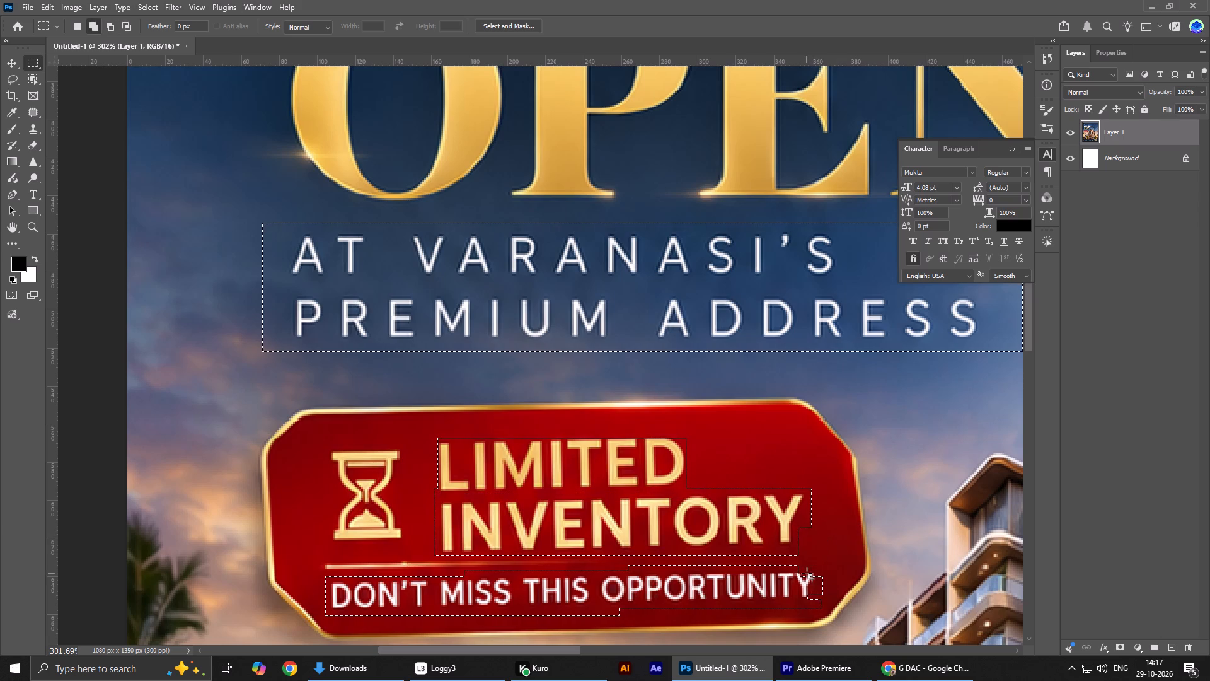
{"action": "left_click_drag", "start_coordinate": [793, 566], "coordinate": [820, 578]}
Add the "Limited Inventory" line above the Booking Open headline, with its two flanking gold lines, to the selection.
{"action": "scroll", "coordinate": [795, 597], "scroll_direction": "down", "scroll_amount": 4, "text": "alt"}
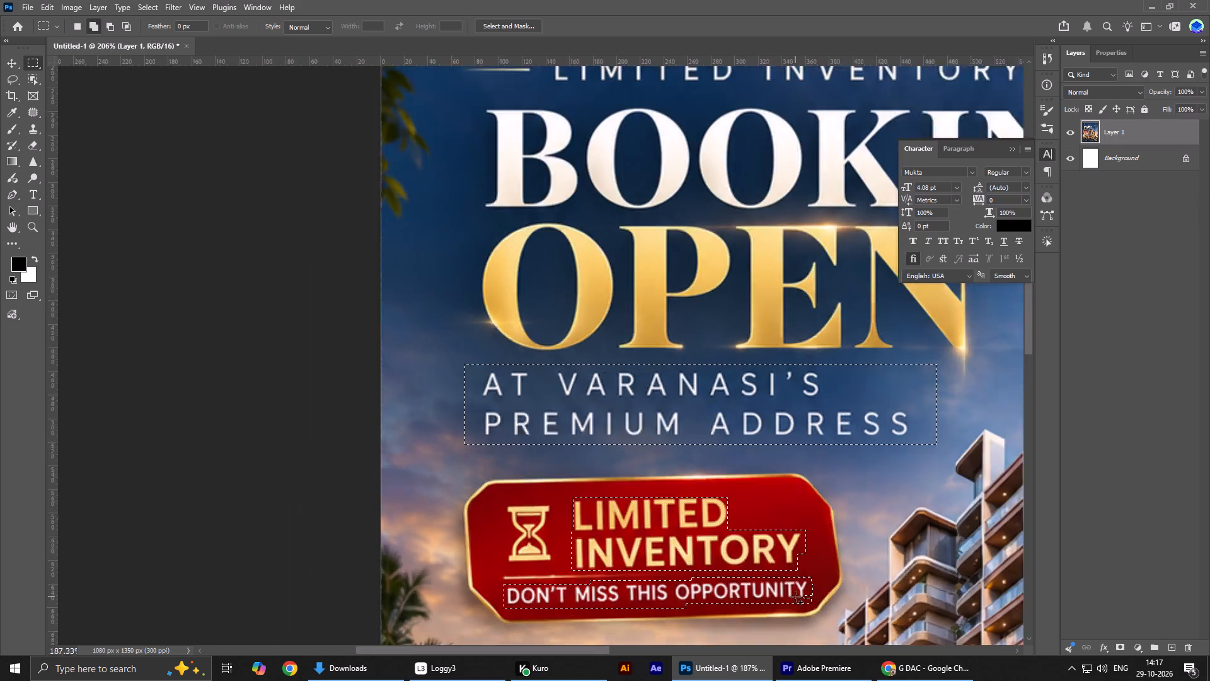
{"action": "scroll", "coordinate": [795, 597], "scroll_direction": "down", "scroll_amount": 10, "text": "alt"}
{"action": "scroll", "coordinate": [595, 280], "scroll_direction": "up", "scroll_amount": 6, "text": "ctrl"}
{"action": "scroll", "coordinate": [687, 344], "scroll_direction": "down", "scroll_amount": 2, "text": "ctrl"}
{"action": "scroll", "coordinate": [687, 374], "scroll_direction": "up", "scroll_amount": 2, "text": "ctrl"}
{"action": "scroll", "coordinate": [687, 374], "scroll_direction": "down", "scroll_amount": 3, "text": "ctrl"}
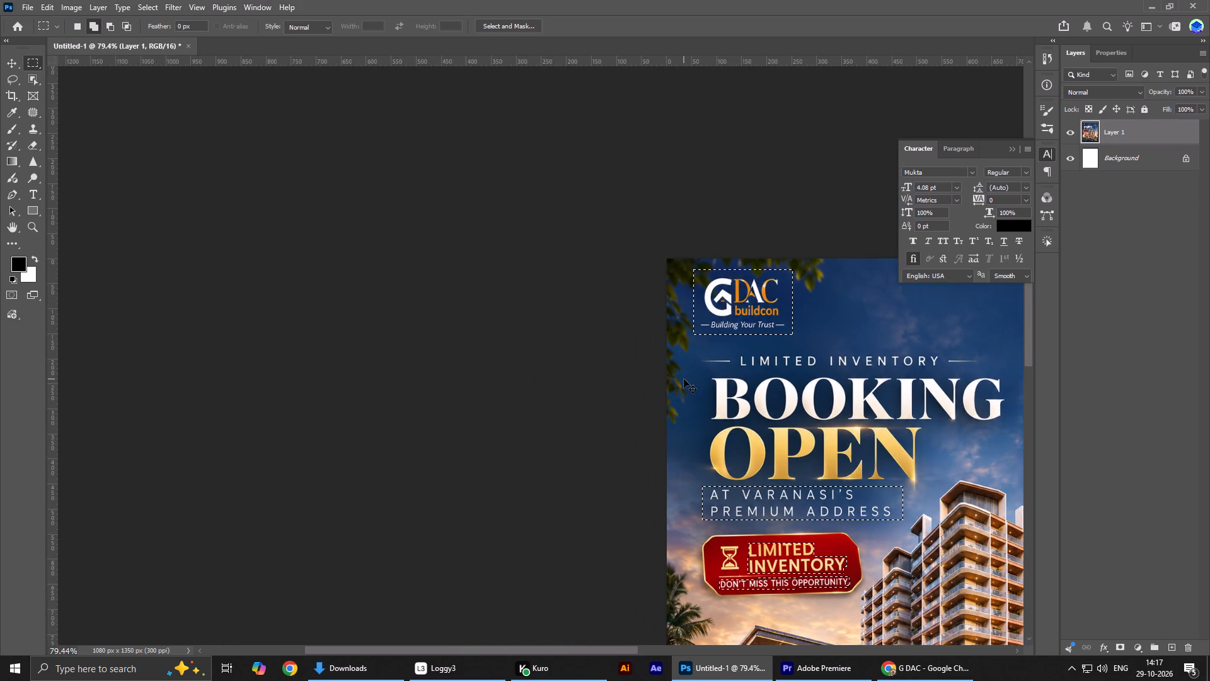
{"action": "scroll", "coordinate": [684, 379], "scroll_direction": "down", "scroll_amount": 5, "text": "ctrl"}
{"action": "scroll", "coordinate": [663, 372], "scroll_direction": "up", "scroll_amount": 9}
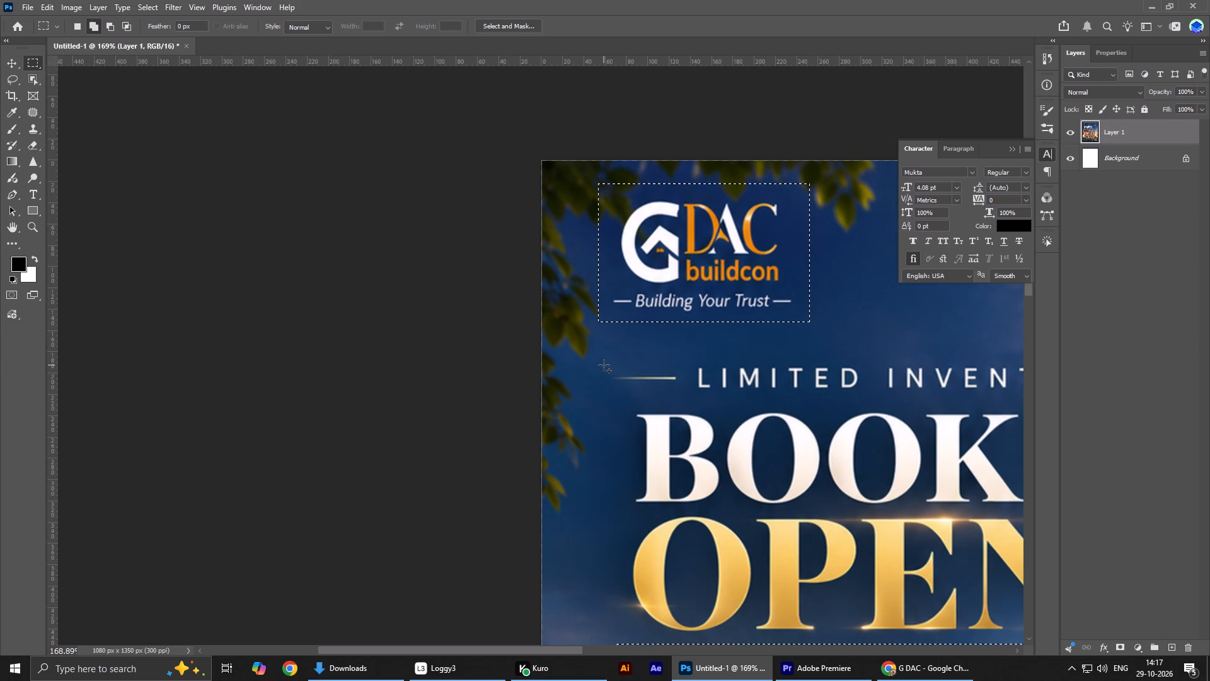
{"action": "left_click_drag", "start_coordinate": [604, 368], "coordinate": [683, 385]}
{"action": "left_click_drag", "start_coordinate": [697, 363], "coordinate": [900, 387]}
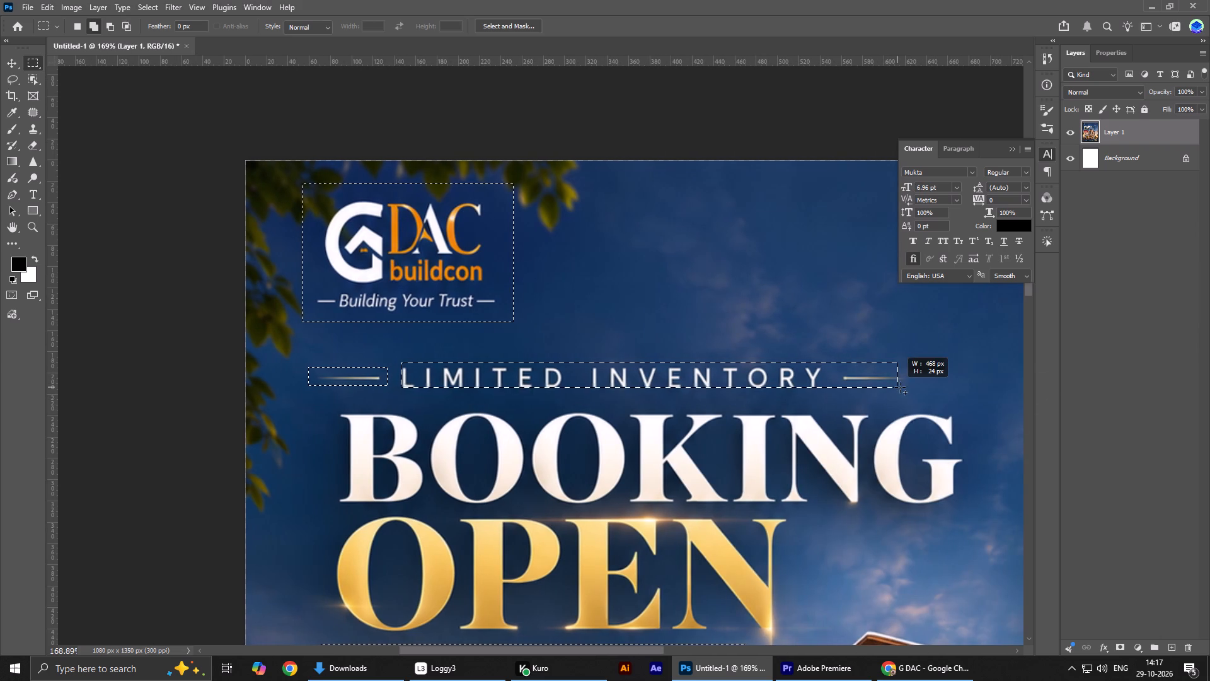
{"action": "left_click_drag", "start_coordinate": [900, 387], "coordinate": [915, 391]}
Add the footer's three-line Prime Location text to the selection with a rectangular marquee.
{"action": "scroll", "coordinate": [674, 393], "scroll_direction": "down", "scroll_amount": 11, "text": "alt"}
{"action": "scroll", "coordinate": [653, 397], "scroll_direction": "up", "scroll_amount": 2, "text": "alt"}
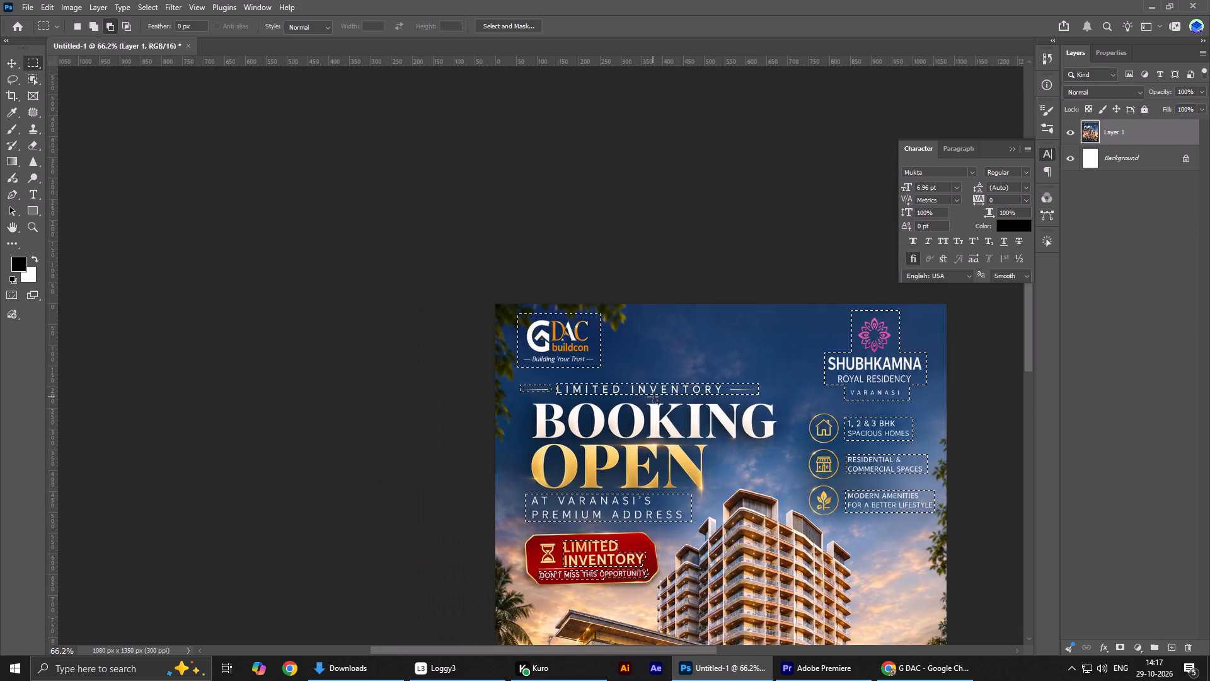
{"action": "scroll", "coordinate": [653, 397], "scroll_direction": "down", "scroll_amount": 20}
{"action": "scroll", "coordinate": [653, 397], "scroll_direction": "down", "scroll_amount": 2}
{"action": "scroll", "coordinate": [687, 453], "scroll_direction": "up", "scroll_amount": 1}
{"action": "scroll", "coordinate": [703, 455], "scroll_direction": "down", "scroll_amount": 2}
{"action": "scroll", "coordinate": [724, 486], "scroll_direction": "up", "scroll_amount": 2}
{"action": "scroll", "coordinate": [724, 486], "scroll_direction": "down", "scroll_amount": 9}
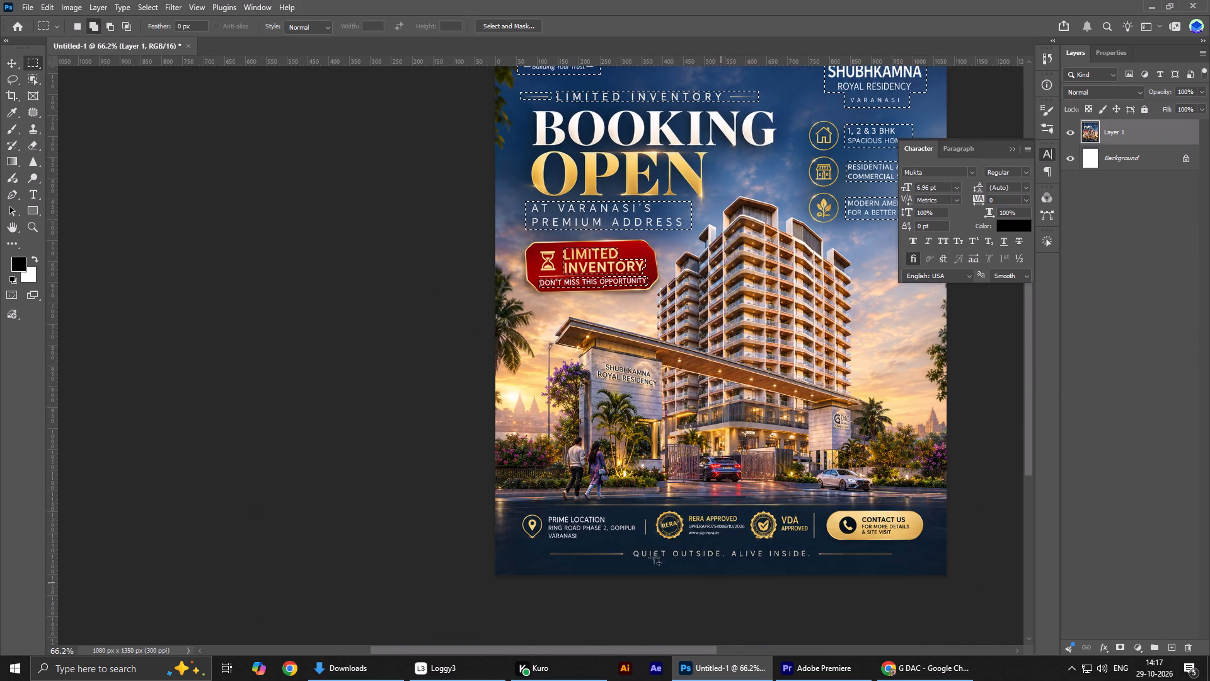
{"action": "scroll", "coordinate": [630, 551], "scroll_direction": "up", "scroll_amount": 2, "text": "alt"}
{"action": "scroll", "coordinate": [627, 551], "scroll_direction": "down", "scroll_amount": 1, "text": "alt"}
{"action": "scroll", "coordinate": [625, 553], "scroll_direction": "up", "scroll_amount": 5, "text": "alt"}
{"action": "scroll", "coordinate": [507, 516], "scroll_direction": "up", "scroll_amount": 6, "text": "alt"}
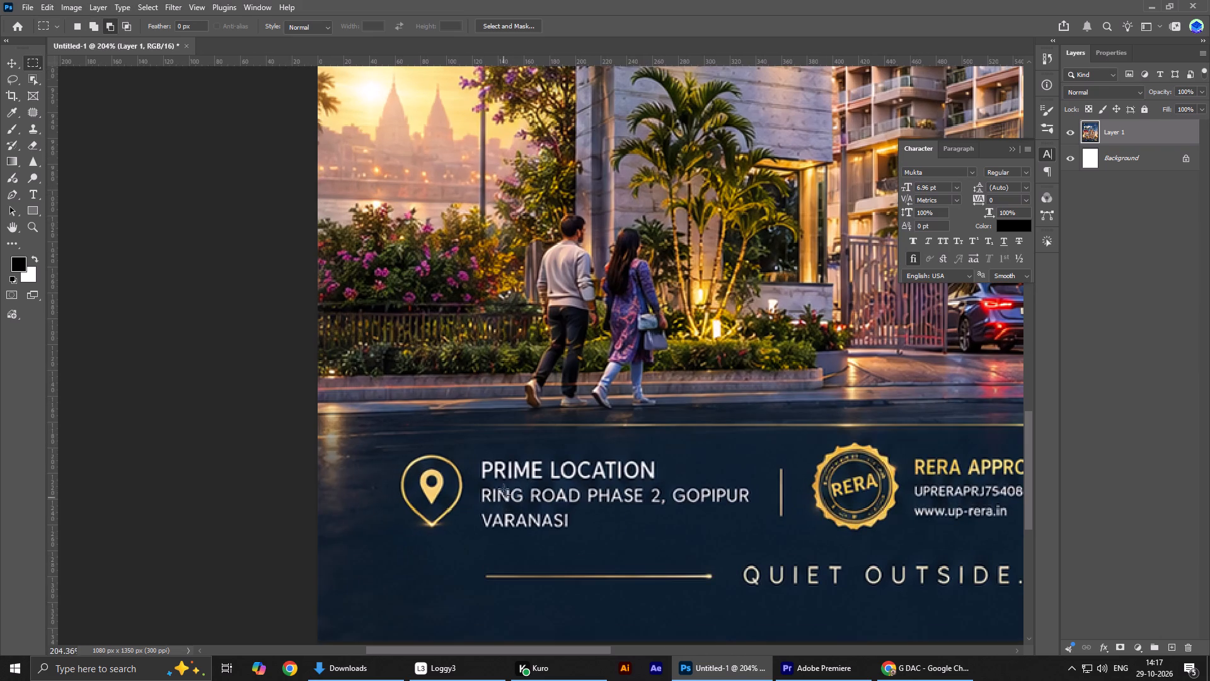
{"action": "left_click_drag", "start_coordinate": [479, 450], "coordinate": [756, 537]}
Add the footer's RERA Approved details and VDA Approved text to the selection, leaving out their round seals.
{"action": "scroll", "coordinate": [630, 541], "scroll_direction": "down", "scroll_amount": 1, "text": "alt"}
{"action": "scroll", "coordinate": [630, 541], "scroll_direction": "up", "scroll_amount": 1, "text": "alt"}
{"action": "scroll", "coordinate": [630, 541], "scroll_direction": "down", "scroll_amount": 3, "text": "alt"}
{"action": "scroll", "coordinate": [619, 540], "scroll_direction": "down", "scroll_amount": 20, "text": "ctrl"}
{"action": "scroll", "coordinate": [619, 540], "scroll_direction": "down", "scroll_amount": 10, "text": "ctrl"}
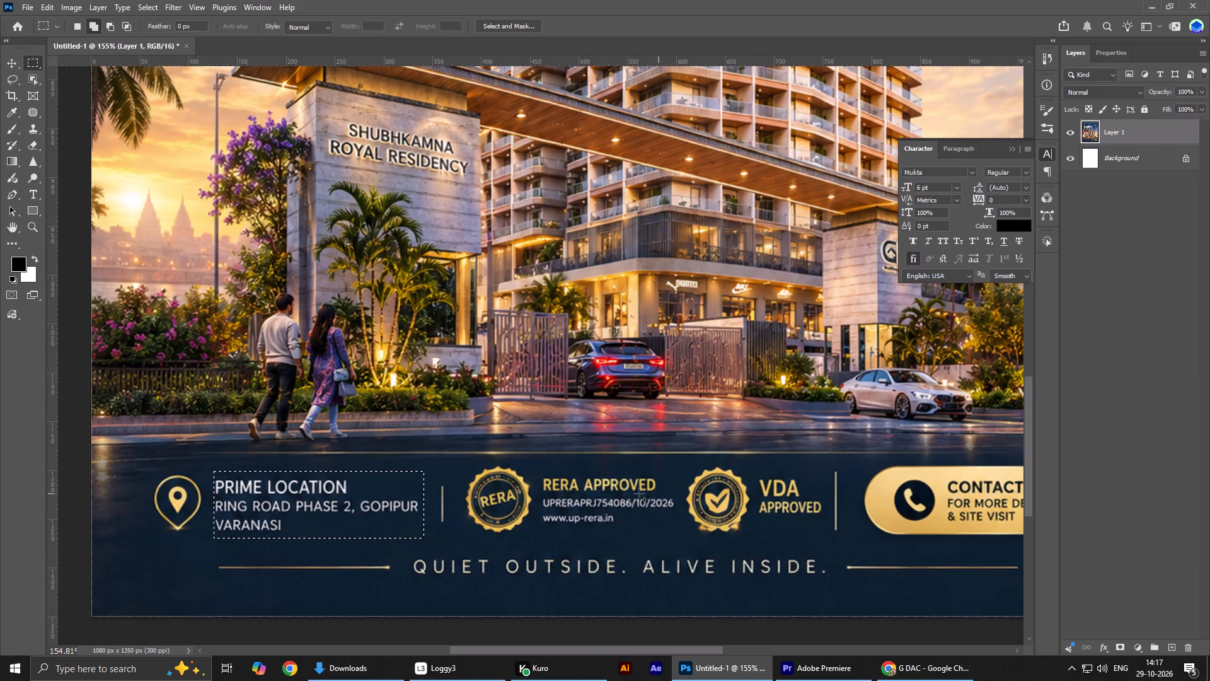
{"action": "left_click_drag", "start_coordinate": [540, 470], "coordinate": [677, 540]}
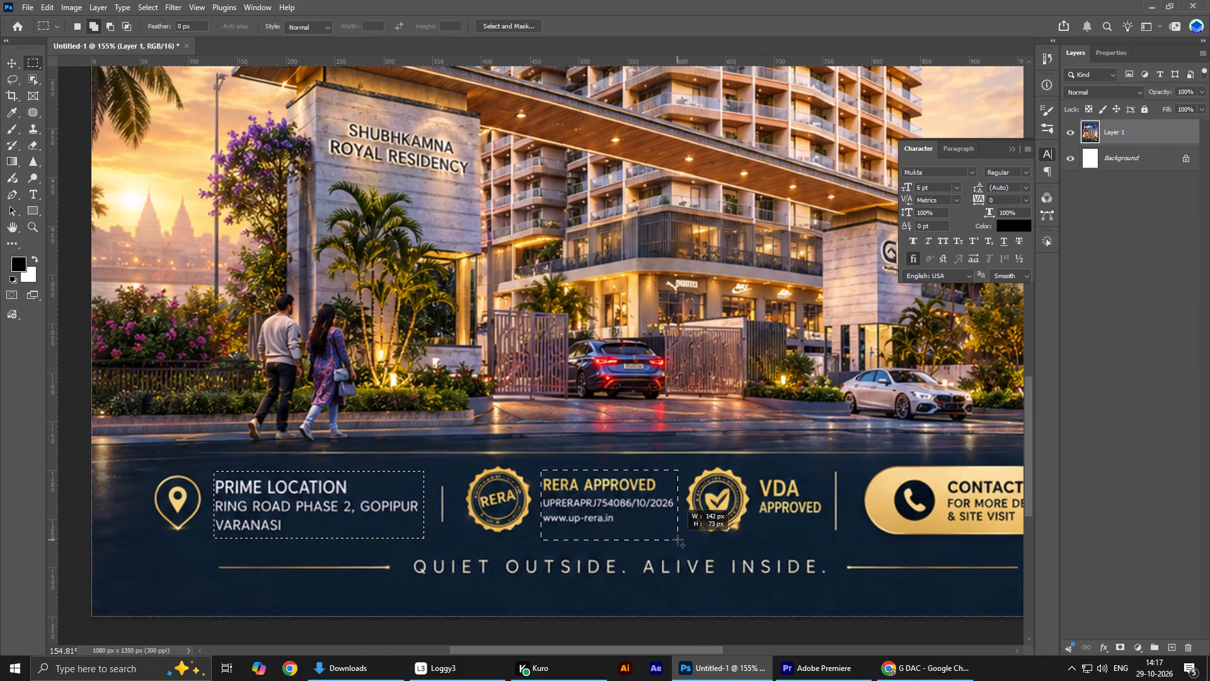
{"action": "left_click_drag", "start_coordinate": [677, 540], "coordinate": [683, 535]}
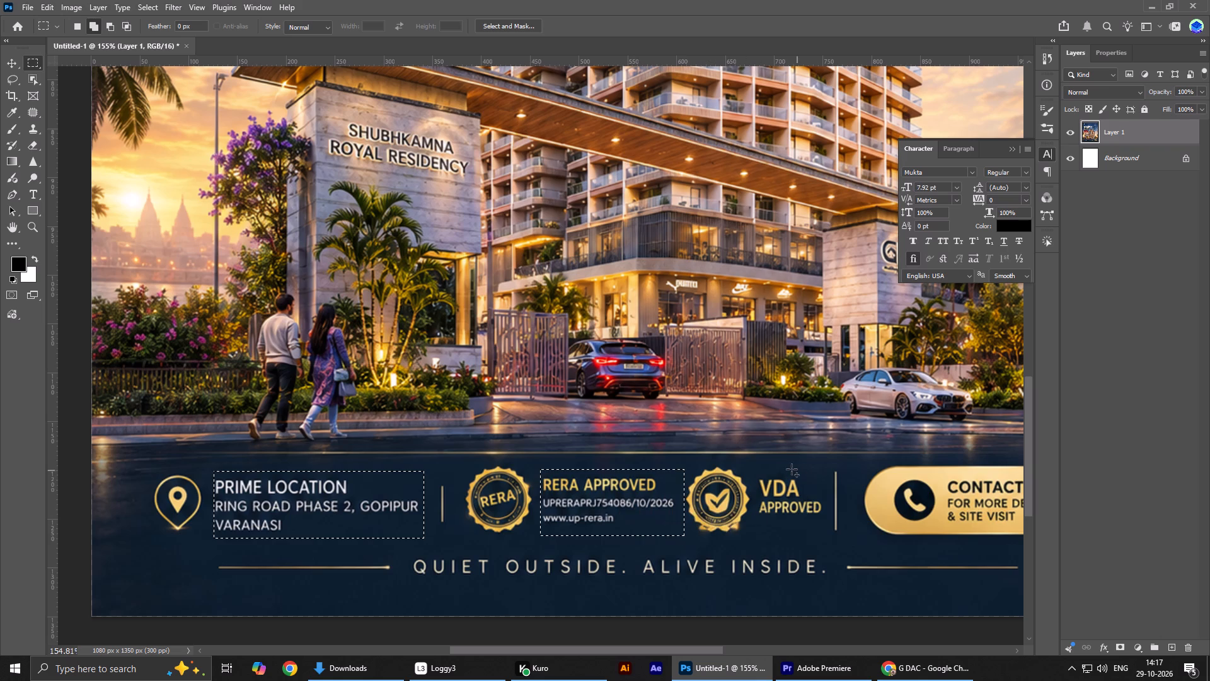
{"action": "left_click_drag", "start_coordinate": [754, 469], "coordinate": [834, 526]}
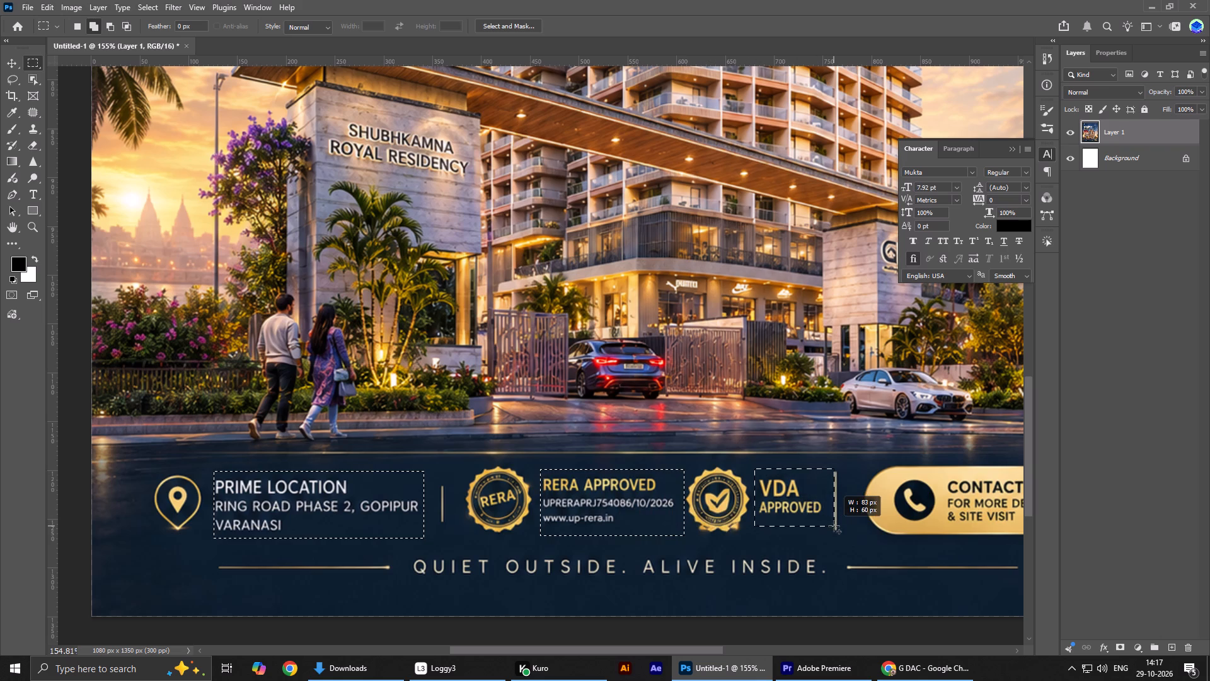
{"action": "left_click_drag", "start_coordinate": [834, 526], "coordinate": [828, 528]}
Add the "Contact Us for More Details & Site Visit" text inside the gold footer pill to the selection.
{"action": "scroll", "coordinate": [723, 538], "scroll_direction": "down", "scroll_amount": 14, "text": "ctrl"}
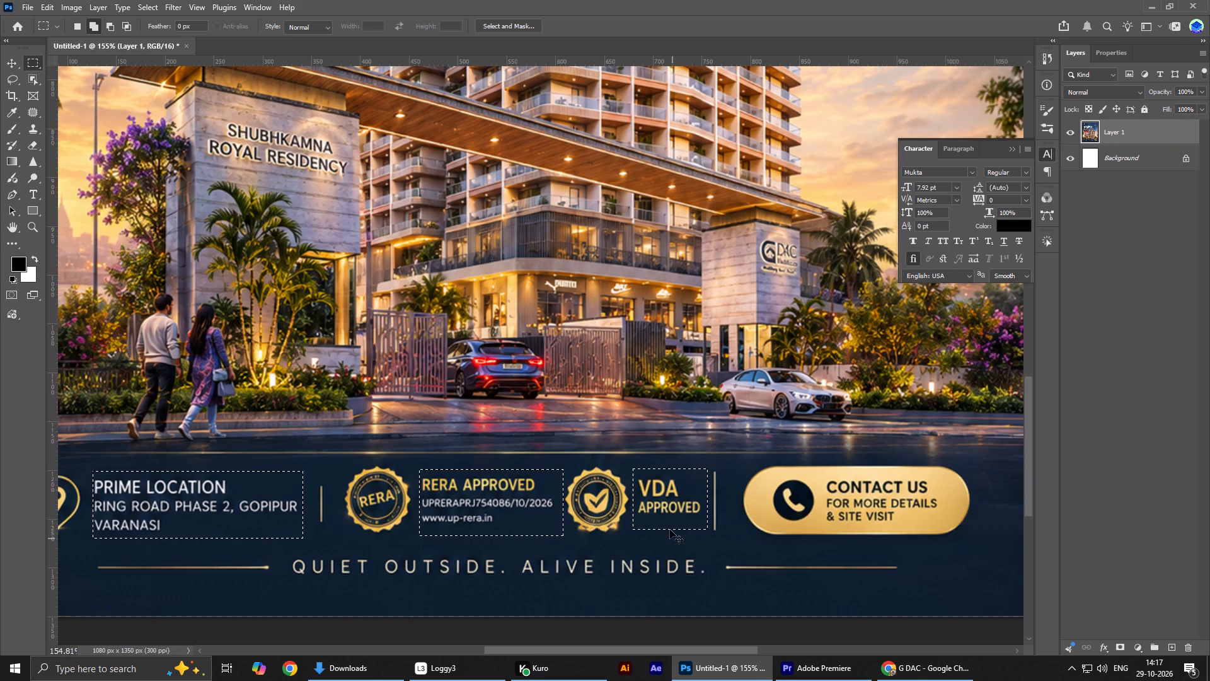
{"action": "scroll", "coordinate": [670, 530], "scroll_direction": "down", "scroll_amount": 5, "text": "ctrl"}
{"action": "left_click_drag", "start_coordinate": [752, 474], "coordinate": [850, 531]}
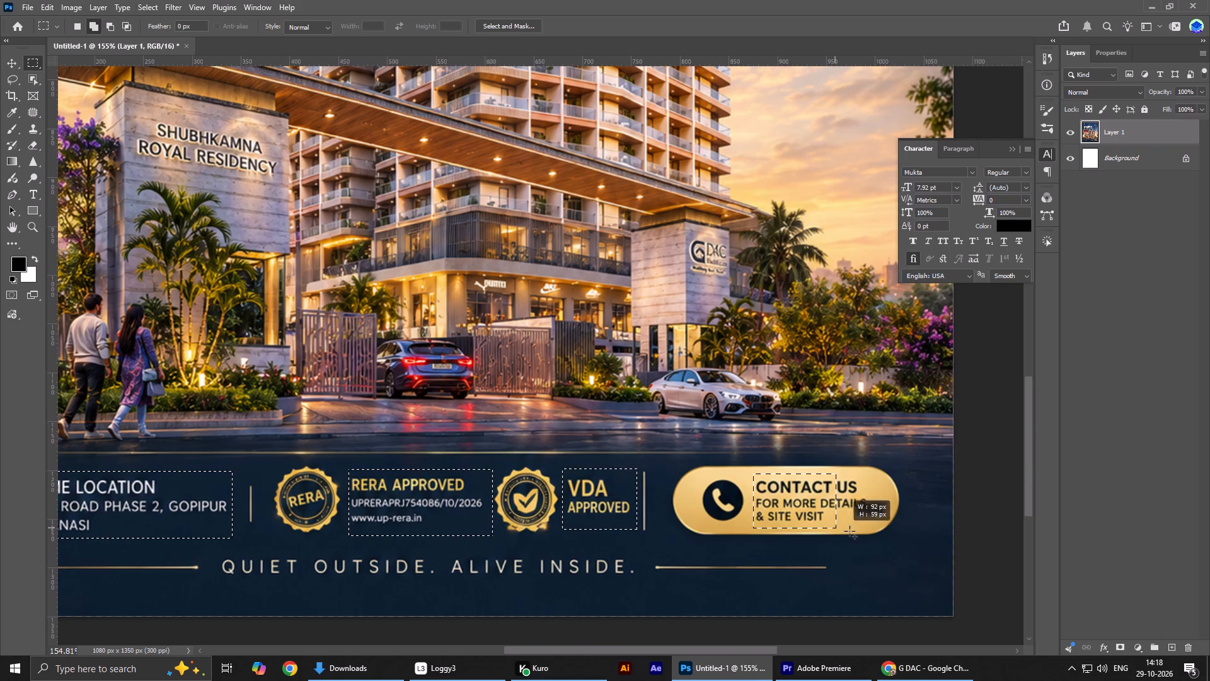
{"action": "left_click_drag", "start_coordinate": [850, 531], "coordinate": [875, 528]}
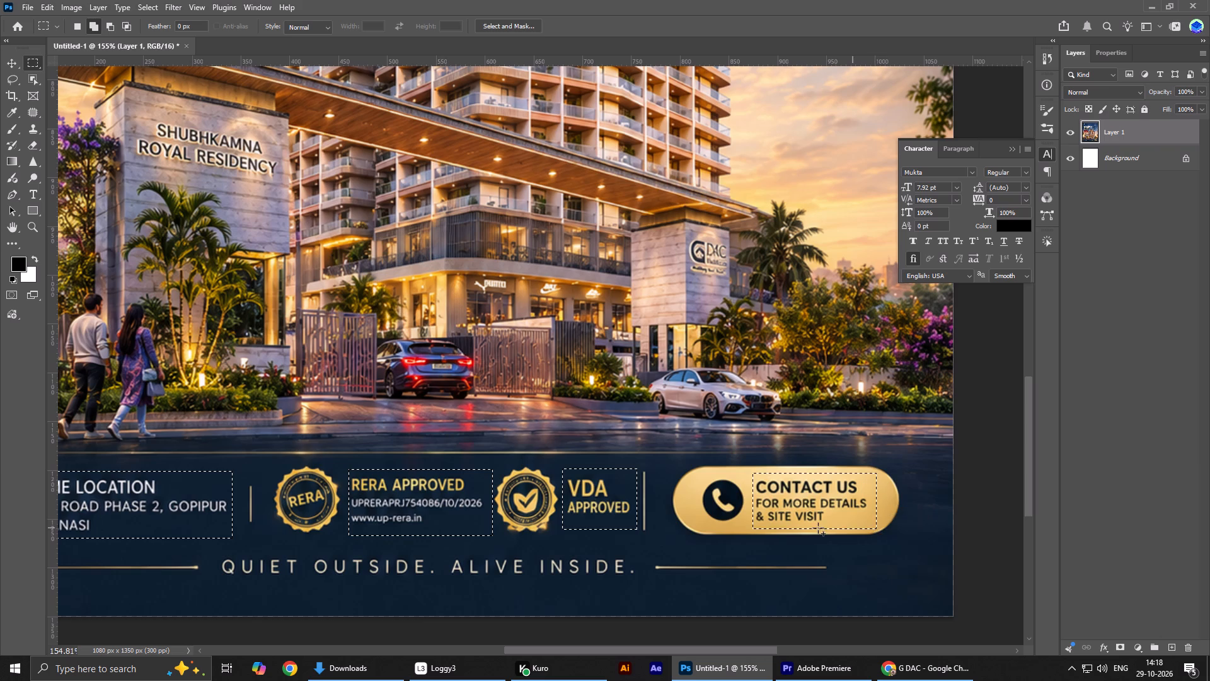
Add the footer tagline "Quiet Outside. Alive Inside." to the selection without its gold side lines.
{"action": "scroll", "coordinate": [757, 521], "scroll_direction": "down", "scroll_amount": 6, "text": "alt"}
{"action": "scroll", "coordinate": [757, 521], "scroll_direction": "up", "scroll_amount": 1, "text": "alt"}
{"action": "scroll", "coordinate": [757, 521], "scroll_direction": "down", "scroll_amount": 5, "text": "alt"}
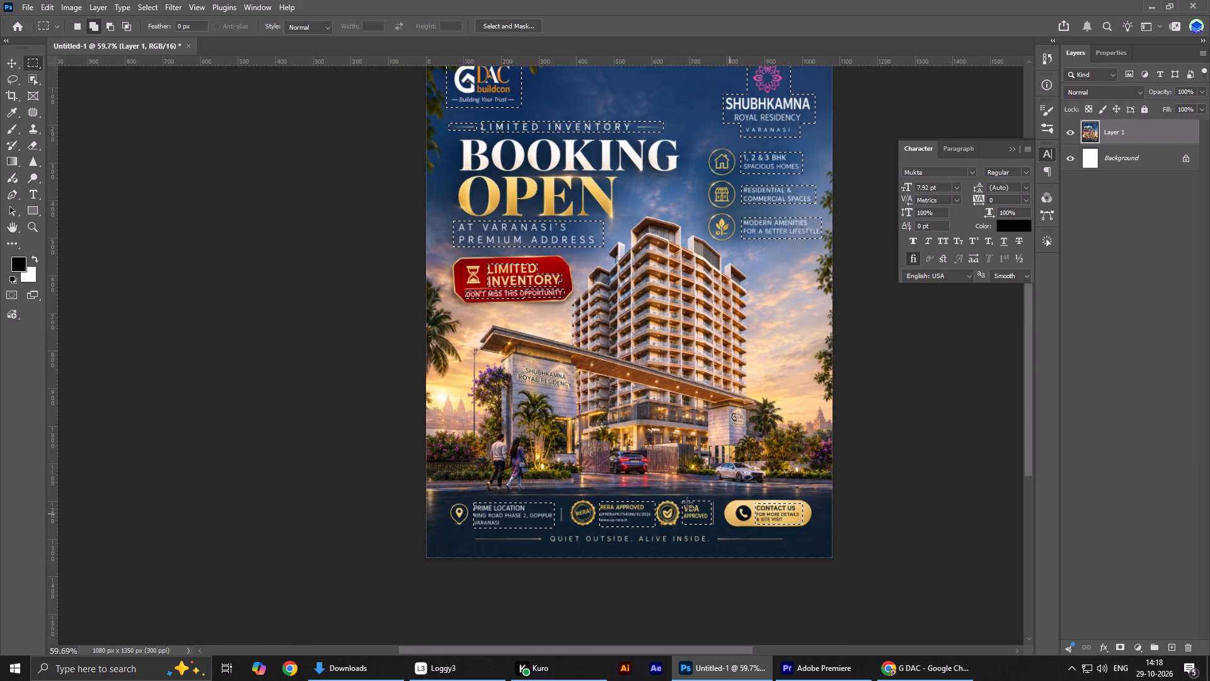
{"action": "scroll", "coordinate": [522, 485], "scroll_direction": "down", "scroll_amount": 5}
{"action": "scroll", "coordinate": [562, 521], "scroll_direction": "up", "scroll_amount": 11, "text": "alt"}
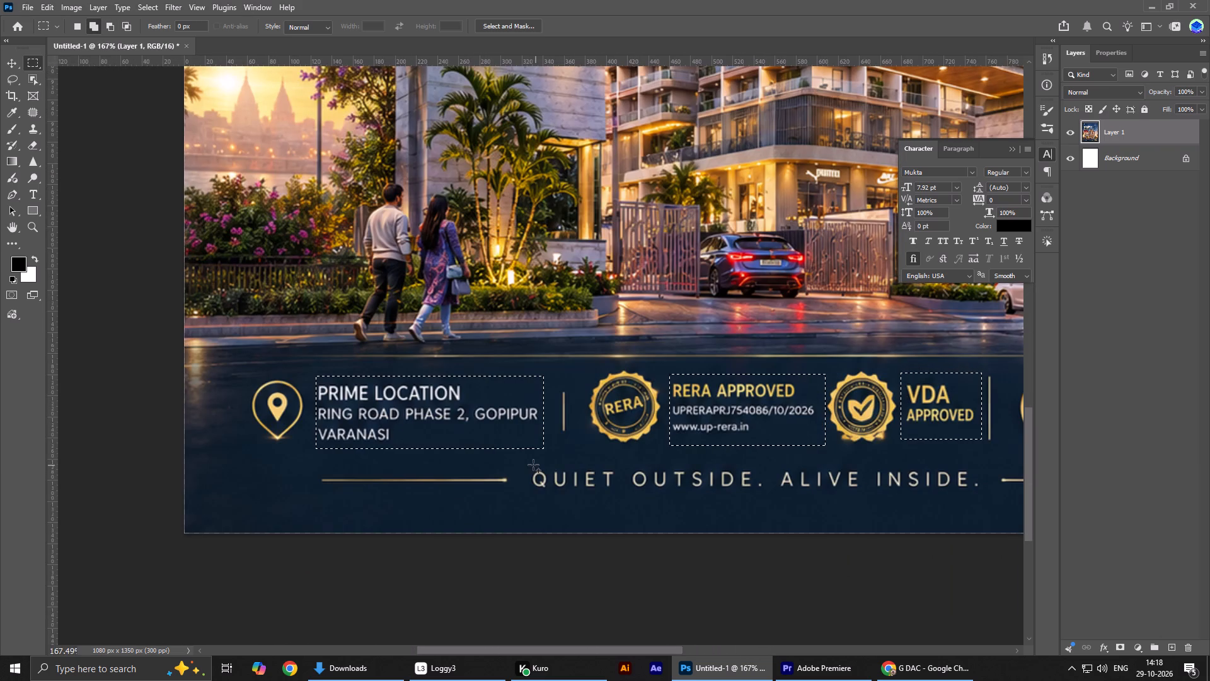
{"action": "left_click_drag", "start_coordinate": [527, 465], "coordinate": [994, 498]}
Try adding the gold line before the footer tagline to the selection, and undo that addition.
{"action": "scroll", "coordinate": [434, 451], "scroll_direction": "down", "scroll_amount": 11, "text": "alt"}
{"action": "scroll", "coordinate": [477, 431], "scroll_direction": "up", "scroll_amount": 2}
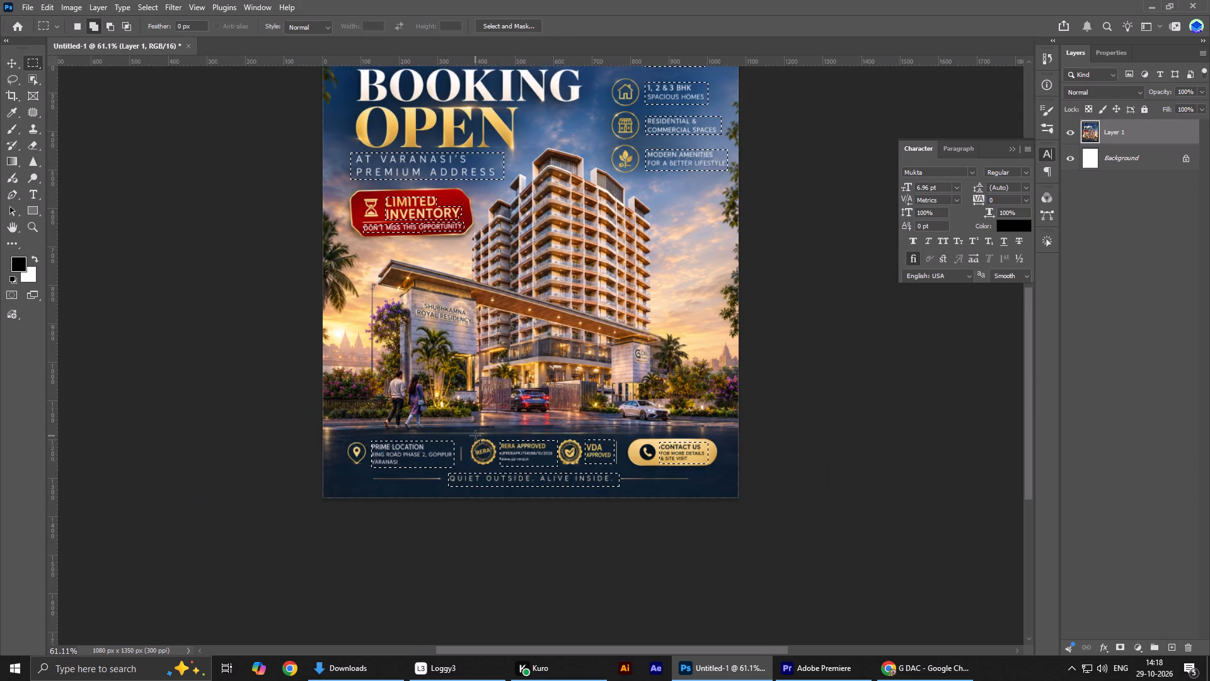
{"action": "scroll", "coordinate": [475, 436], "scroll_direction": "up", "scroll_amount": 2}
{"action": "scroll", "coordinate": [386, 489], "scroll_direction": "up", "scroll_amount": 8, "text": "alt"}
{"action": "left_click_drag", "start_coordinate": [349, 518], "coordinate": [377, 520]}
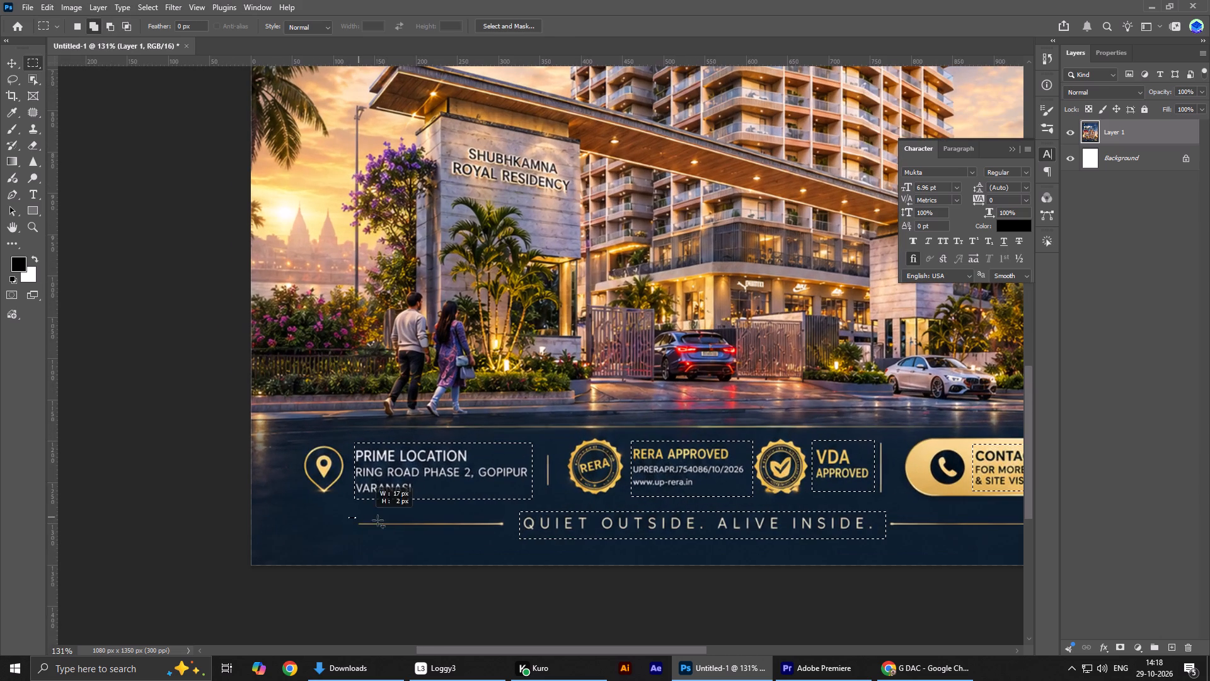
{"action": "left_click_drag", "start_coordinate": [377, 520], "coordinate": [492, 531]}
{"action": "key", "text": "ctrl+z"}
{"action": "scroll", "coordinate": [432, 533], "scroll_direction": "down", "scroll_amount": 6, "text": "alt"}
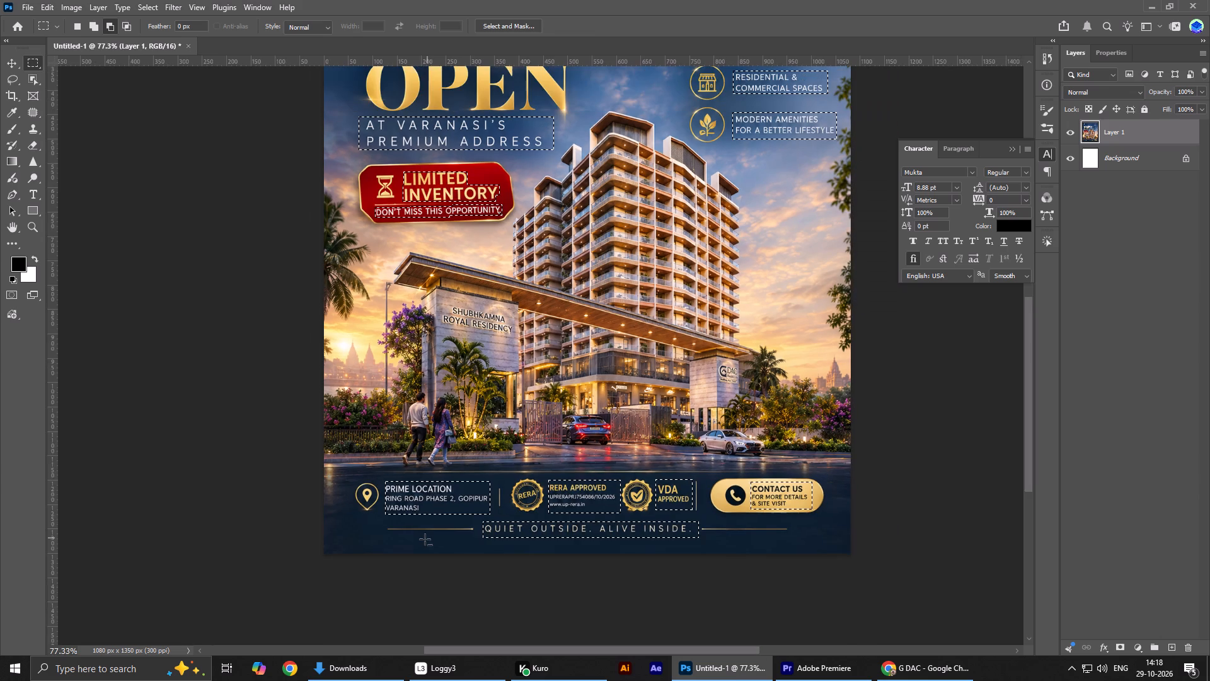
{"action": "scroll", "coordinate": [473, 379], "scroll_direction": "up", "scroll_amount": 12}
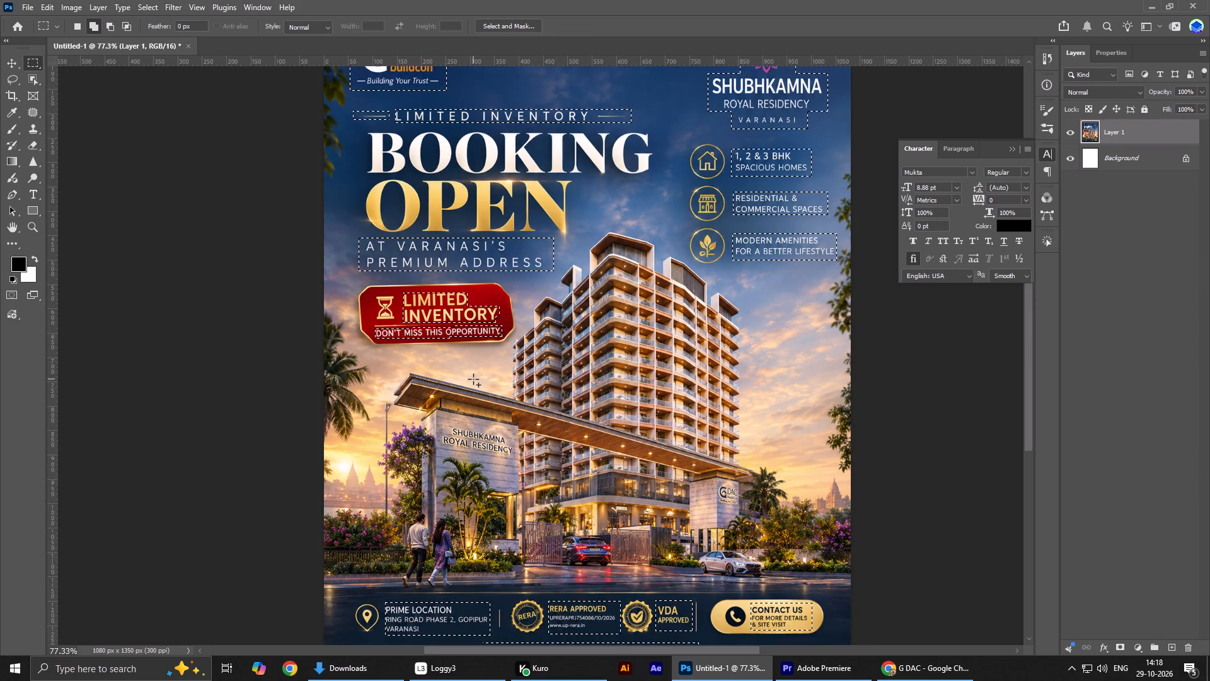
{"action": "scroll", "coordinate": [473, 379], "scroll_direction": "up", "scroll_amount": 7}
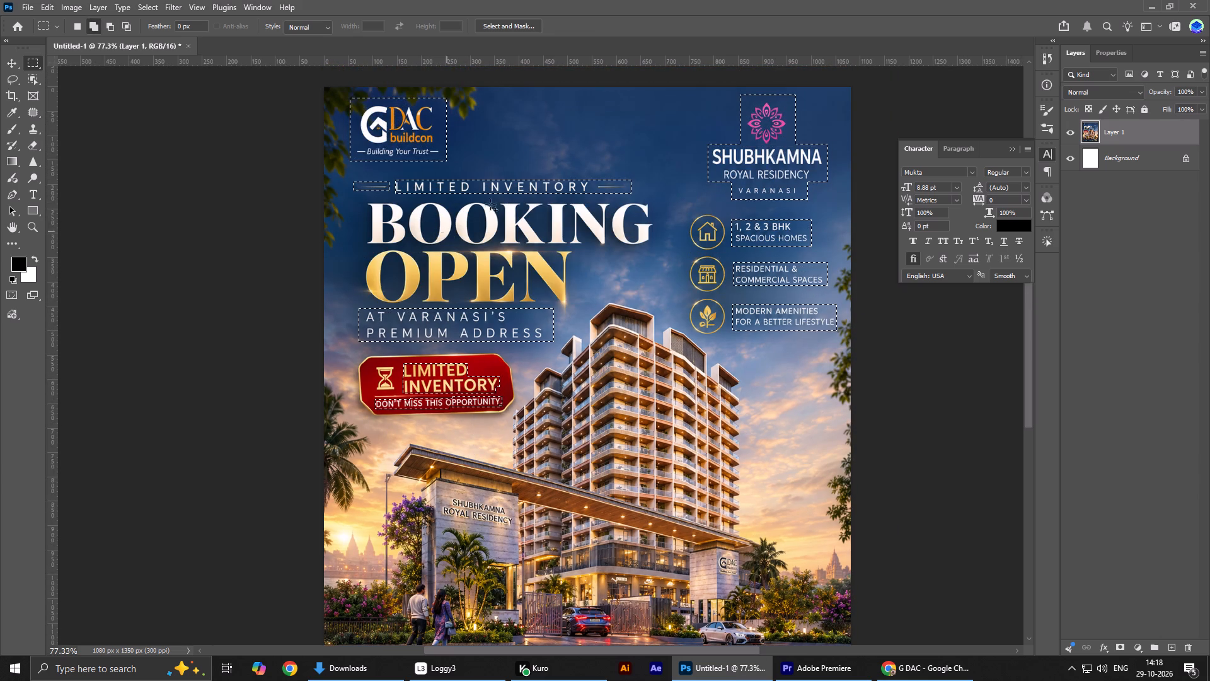
Run Generative Fill with the prompt "REMOVE" on the selected logos, headings, feature labels, badge text and footer text.
{"action": "right_click", "coordinate": [471, 279]}
{"action": "left_click", "coordinate": [514, 462]}
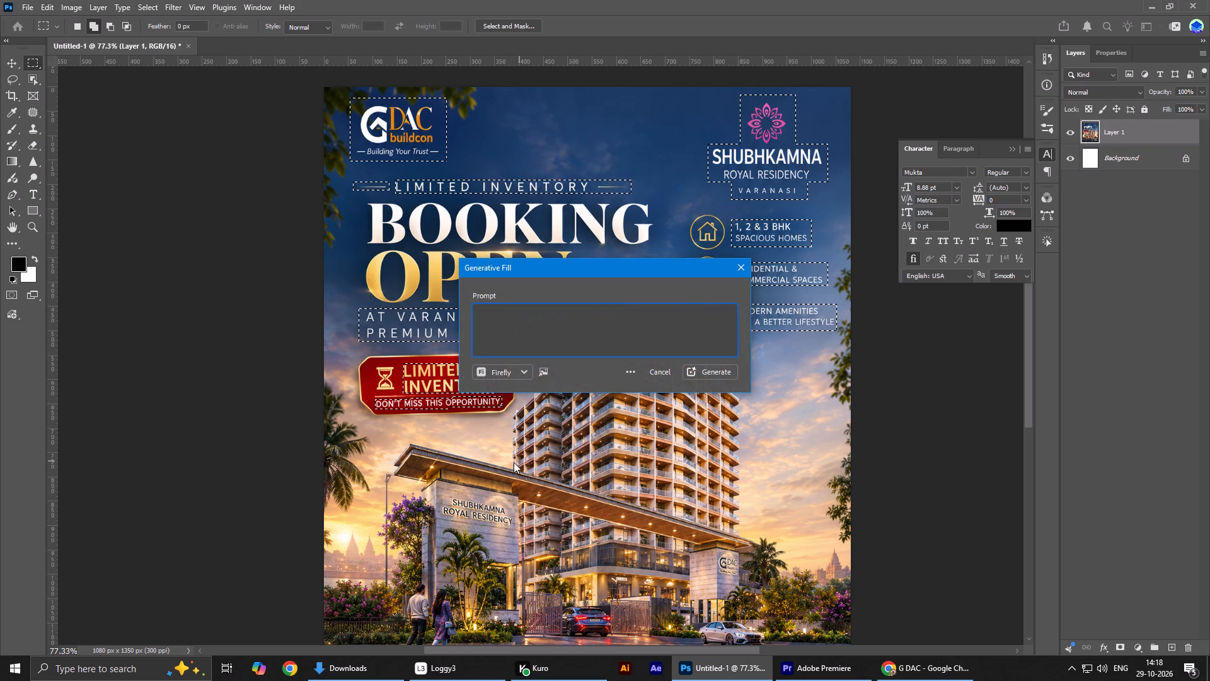
{"action": "type", "text": "REMOEVE"}
{"action": "key", "text": "shift+BackSpace"}
{"action": "key", "text": "shift+BackSpace"}
{"action": "key", "text": "shift+BackSpace"}
{"action": "type", "text": "VE"}
{"action": "key", "text": "Return"}
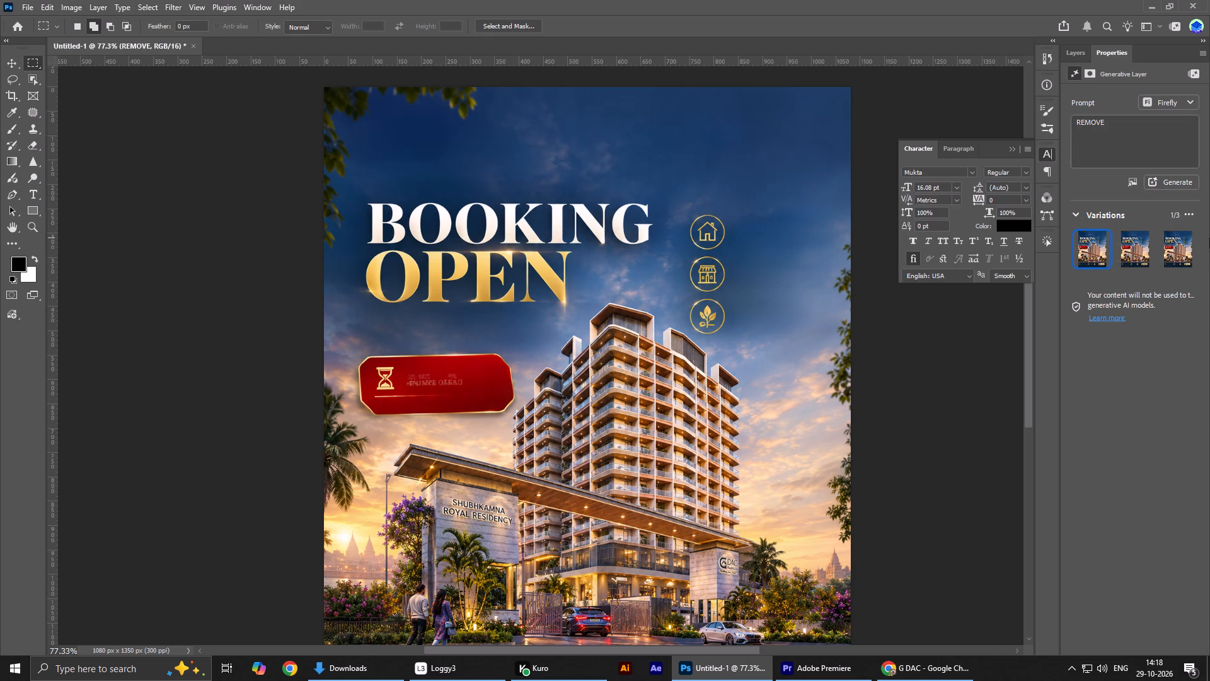
Merge the generative fill layer with Layer 1 beneath it.
{"action": "key", "text": "ctrl+0"}
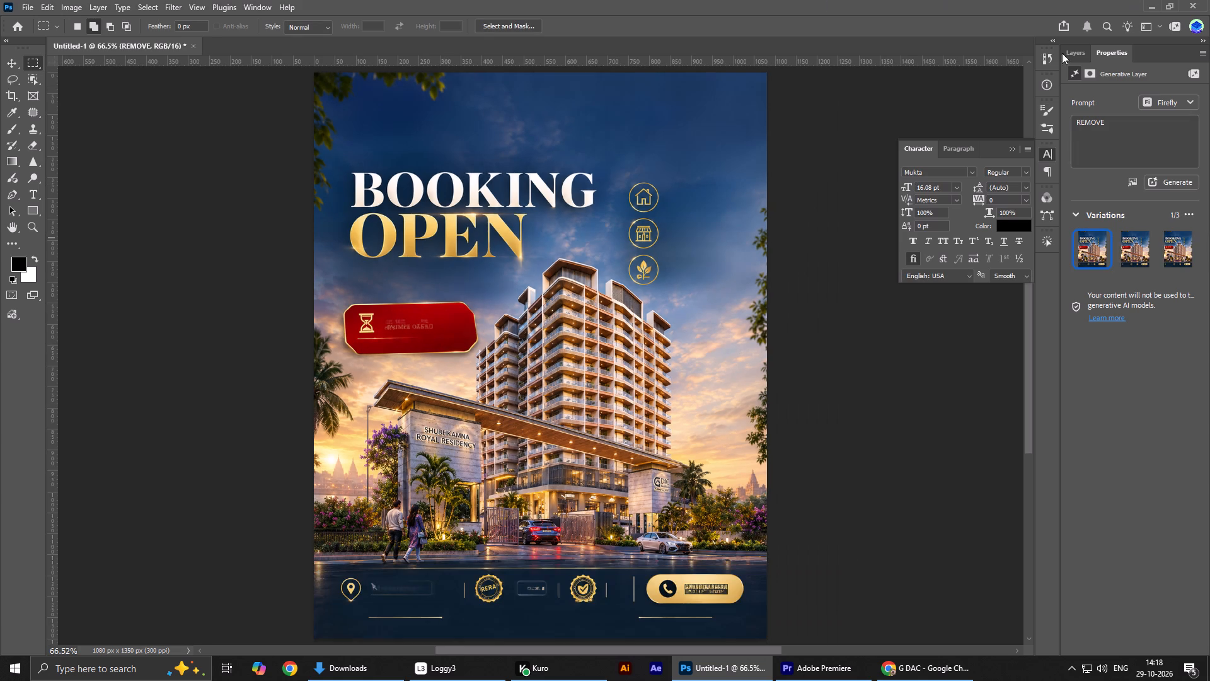
{"action": "left_click", "coordinate": [1084, 57]}
{"action": "left_click", "coordinate": [1129, 161], "text": "shift"}
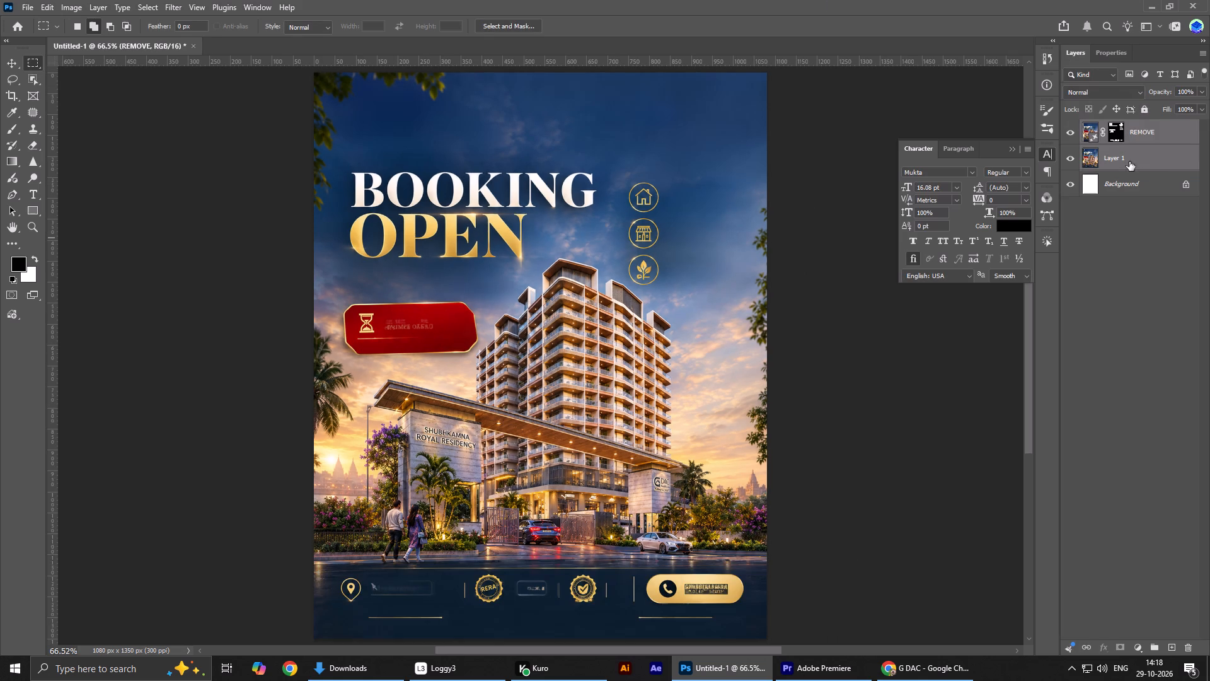
{"action": "key", "text": "ctrl+e"}
Select the faint garbled text remnants beside the hourglass on the red badge.
{"action": "scroll", "coordinate": [400, 317], "scroll_direction": "up", "scroll_amount": 3, "text": "alt"}
{"action": "scroll", "coordinate": [400, 317], "scroll_direction": "down", "scroll_amount": 1, "text": "alt"}
{"action": "scroll", "coordinate": [400, 317], "scroll_direction": "up", "scroll_amount": 13, "text": "alt"}
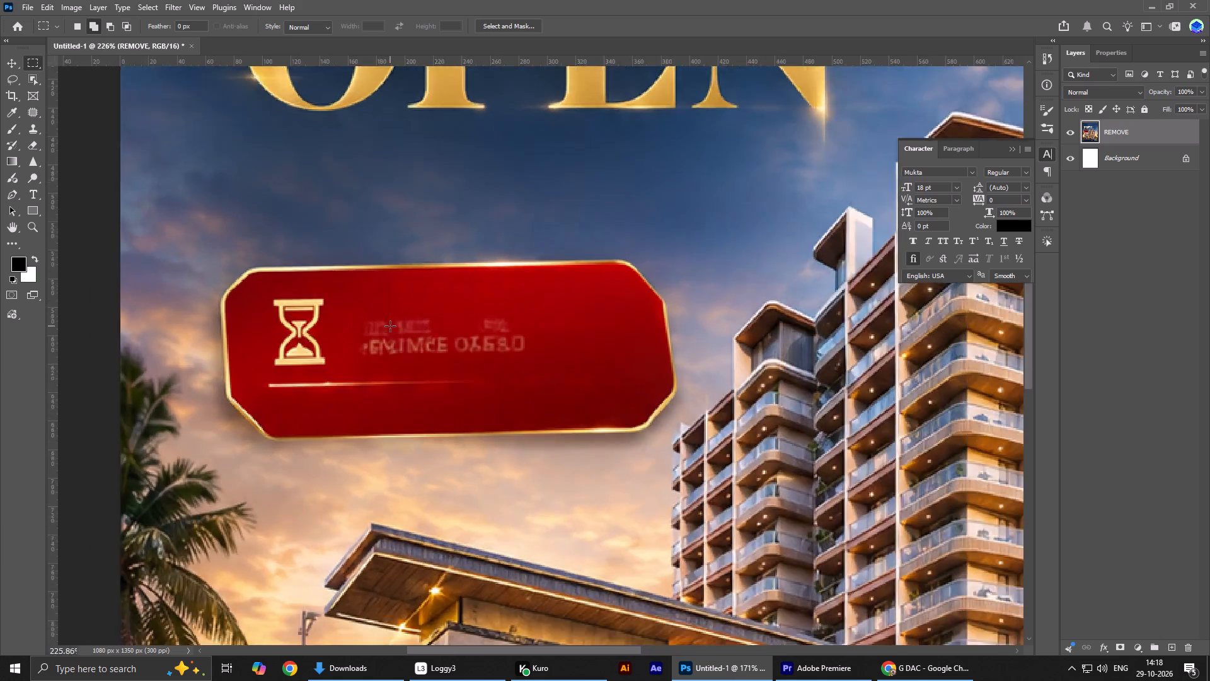
{"action": "scroll", "coordinate": [390, 326], "scroll_direction": "up", "scroll_amount": 1, "text": "alt"}
{"action": "left_click_drag", "start_coordinate": [330, 303], "coordinate": [626, 377]}
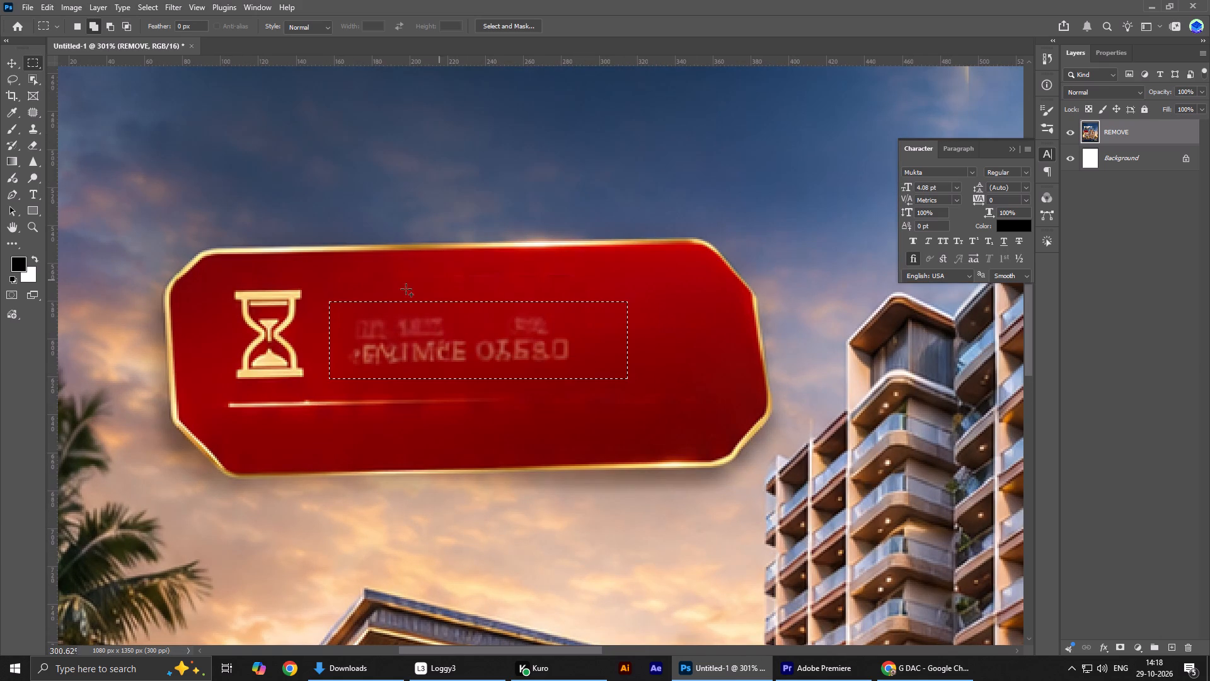
{"action": "left_click_drag", "start_coordinate": [379, 266], "coordinate": [596, 306]}
Add the footer remnants beside the location pin and between the RERA and tick seals to the selection.
{"action": "scroll", "coordinate": [458, 357], "scroll_direction": "down", "scroll_amount": 2, "text": "alt"}
{"action": "scroll", "coordinate": [458, 357], "scroll_direction": "up", "scroll_amount": 1, "text": "alt"}
{"action": "scroll", "coordinate": [458, 357], "scroll_direction": "down", "scroll_amount": 5, "text": "alt"}
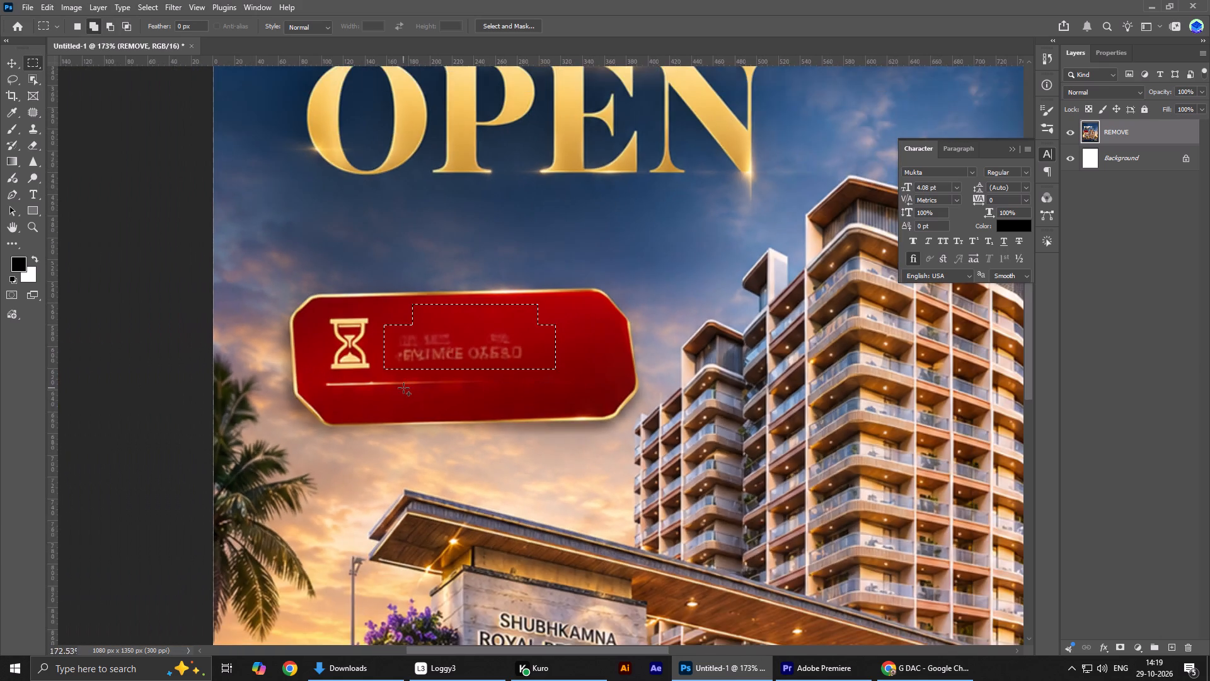
{"action": "scroll", "coordinate": [403, 388], "scroll_direction": "down", "scroll_amount": 12, "text": "alt"}
{"action": "scroll", "coordinate": [723, 281], "scroll_direction": "down", "scroll_amount": 1}
{"action": "scroll", "coordinate": [577, 418], "scroll_direction": "down", "scroll_amount": 3}
{"action": "scroll", "coordinate": [577, 418], "scroll_direction": "up", "scroll_amount": 1}
{"action": "scroll", "coordinate": [577, 418], "scroll_direction": "down", "scroll_amount": 7}
{"action": "scroll", "coordinate": [544, 412], "scroll_direction": "up", "scroll_amount": 1}
{"action": "scroll", "coordinate": [521, 424], "scroll_direction": "down", "scroll_amount": 1}
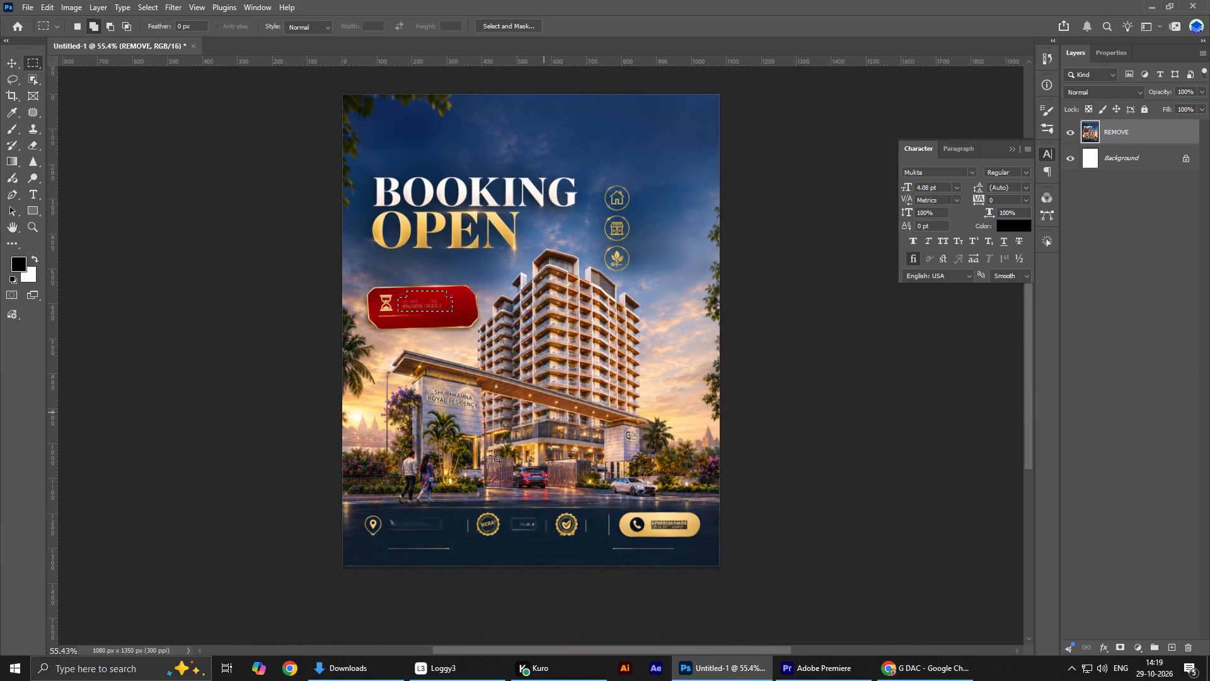
{"action": "scroll", "coordinate": [366, 496], "scroll_direction": "up", "scroll_amount": 12, "text": "alt"}
{"action": "left_click_drag", "start_coordinate": [389, 458], "coordinate": [592, 519]}
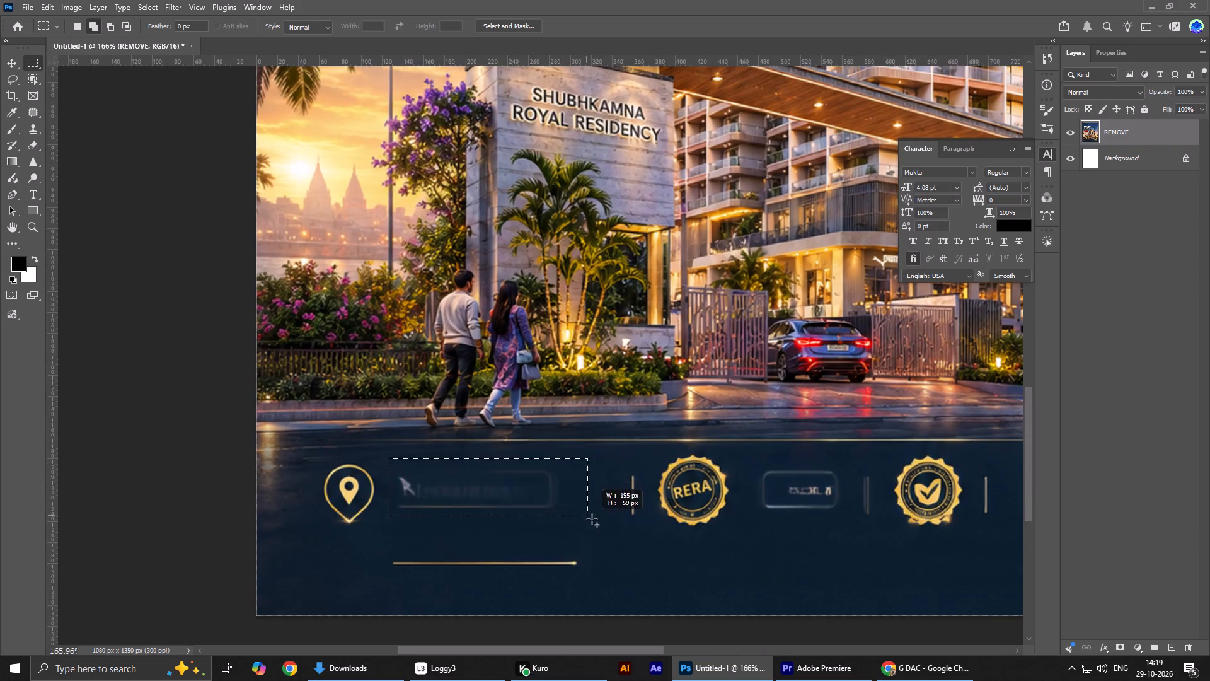
{"action": "left_click_drag", "start_coordinate": [592, 519], "coordinate": [587, 529]}
{"action": "left_click_drag", "start_coordinate": [747, 460], "coordinate": [867, 532]}
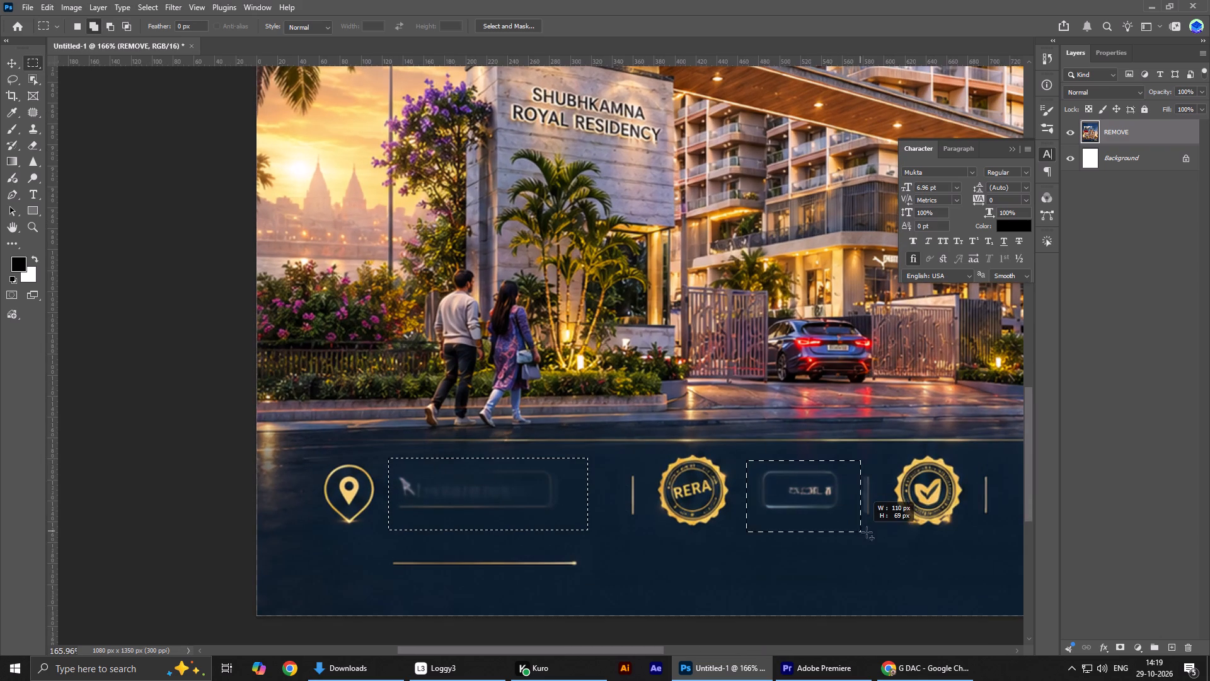
{"action": "left_click_drag", "start_coordinate": [867, 532], "coordinate": [878, 535]}
Run Generative Fill with the prompt "REMOVE" on the selected badge and footer remnants.
{"action": "scroll", "coordinate": [788, 515], "scroll_direction": "down", "scroll_amount": 2, "text": "ctrl"}
{"action": "scroll", "coordinate": [788, 515], "scroll_direction": "up", "scroll_amount": 1, "text": "ctrl"}
{"action": "scroll", "coordinate": [788, 515], "scroll_direction": "down", "scroll_amount": 20, "text": "ctrl"}
{"action": "scroll", "coordinate": [788, 515], "scroll_direction": "down", "scroll_amount": 1, "text": "ctrl"}
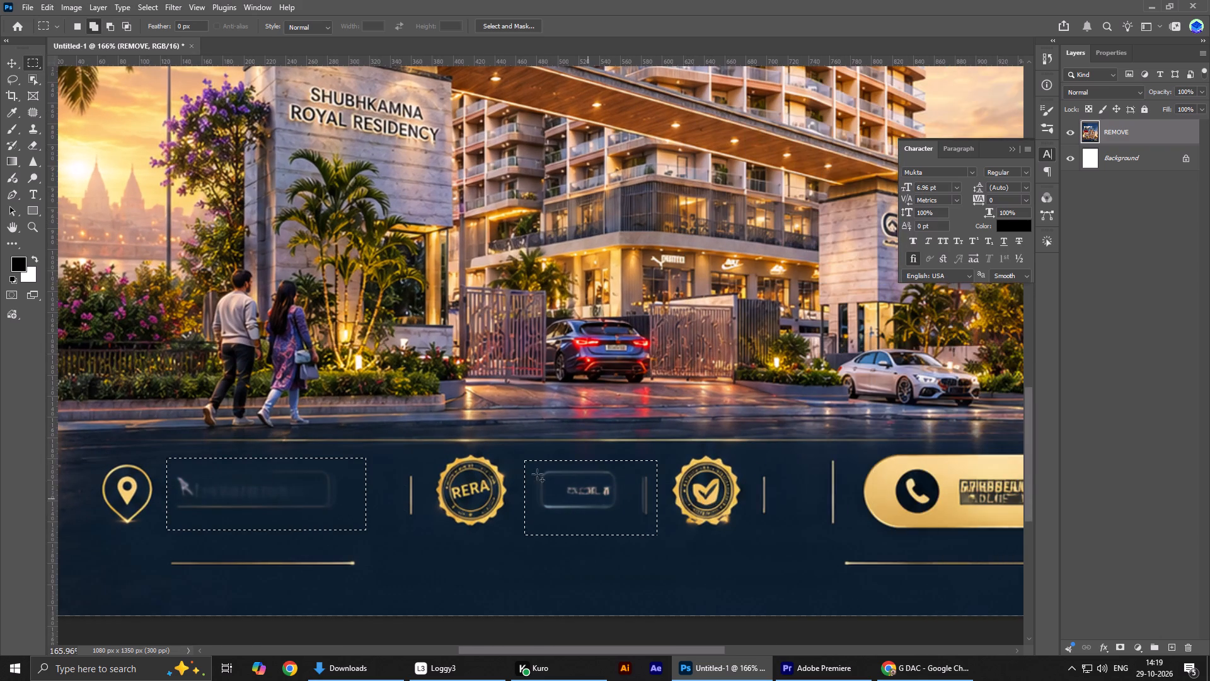
{"action": "scroll", "coordinate": [119, 318], "scroll_direction": "down", "scroll_amount": 14, "text": "alt"}
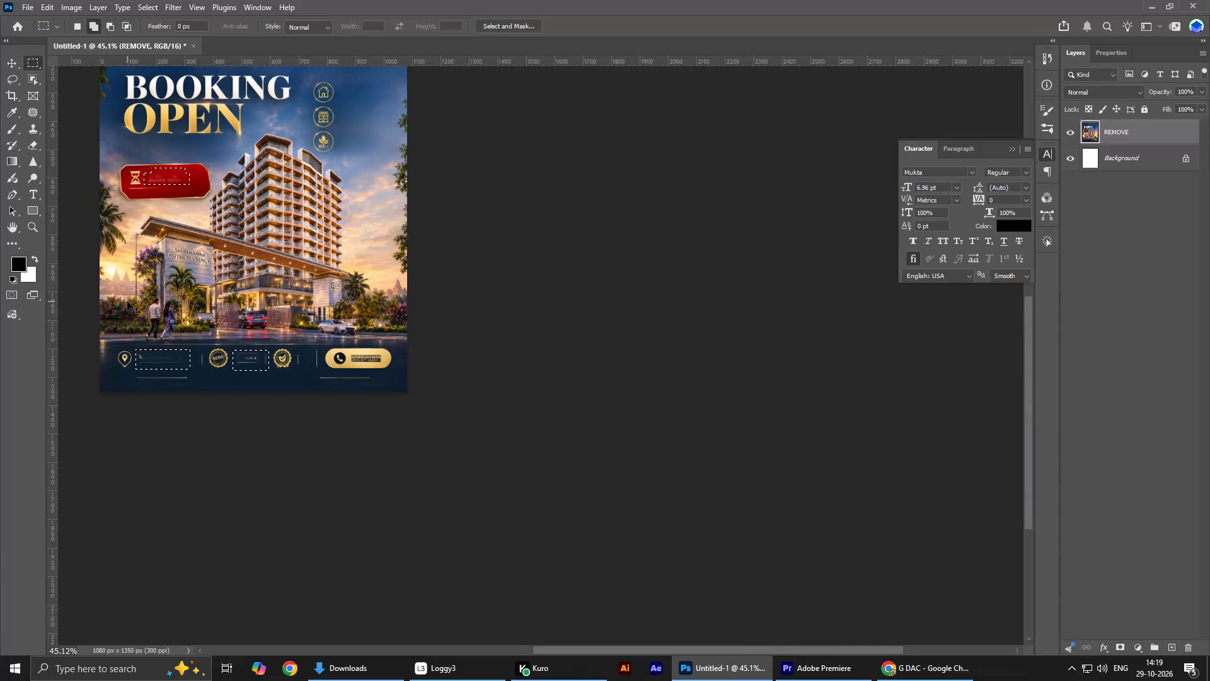
{"action": "key", "text": "ctrl+0"}
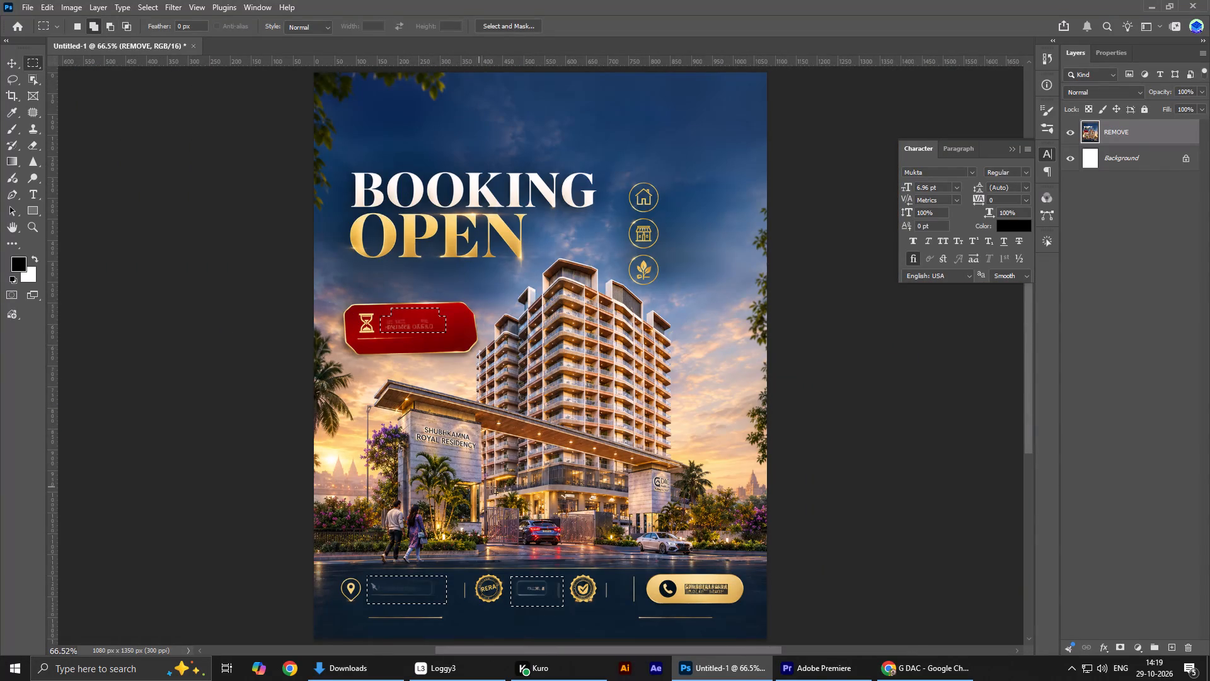
{"action": "right_click", "coordinate": [513, 368]}
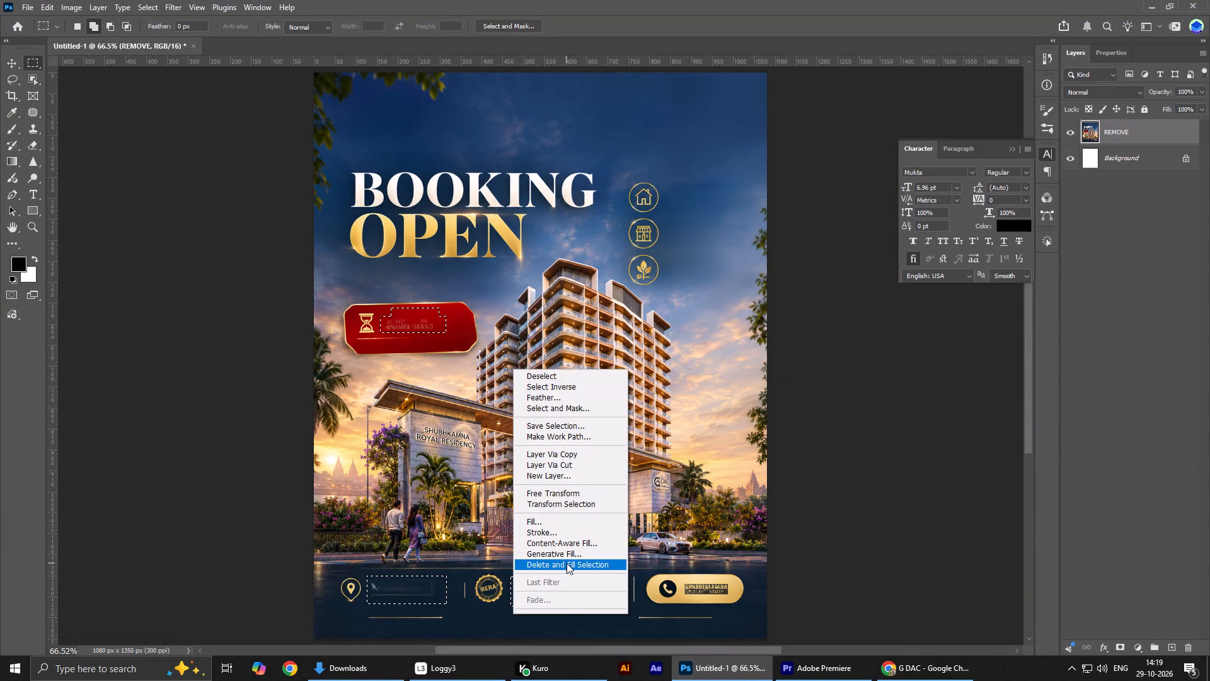
{"action": "left_click", "coordinate": [563, 553]}
{"action": "type", "text": "REMOVE"}
{"action": "key", "text": "Return"}
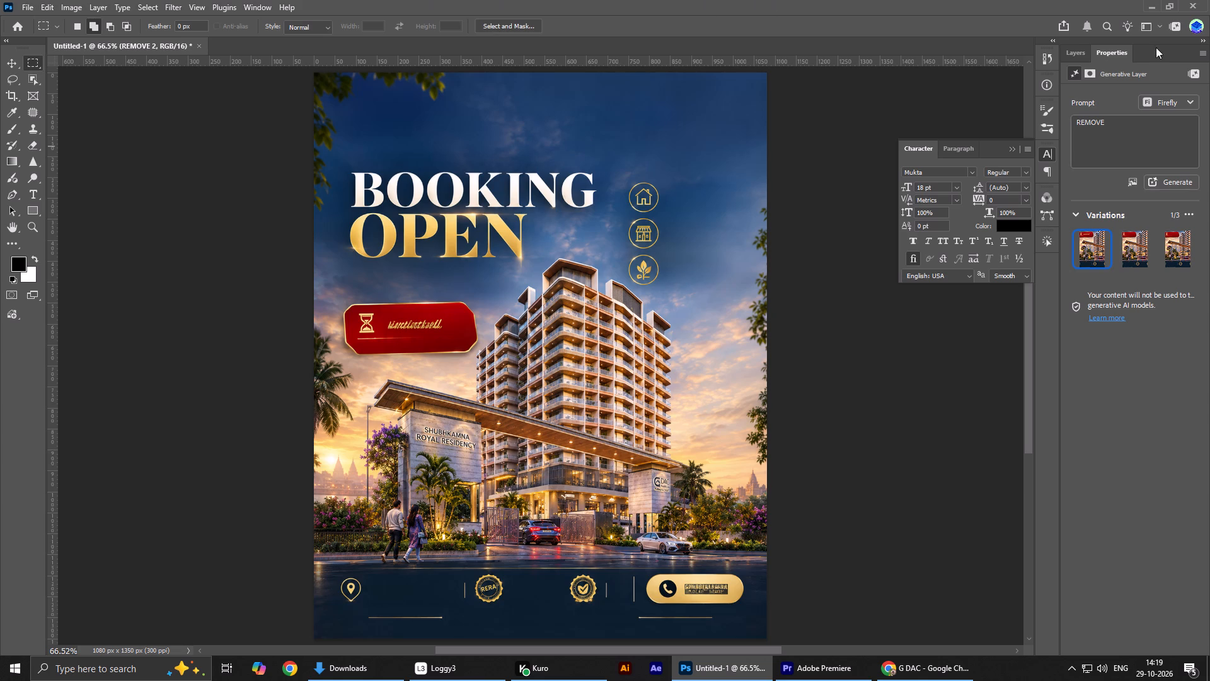
Merge the new generative fill layer with the artwork layer beneath it.
{"action": "left_click", "coordinate": [1070, 52]}
{"action": "left_click", "coordinate": [1149, 166], "text": "shift"}
{"action": "key", "text": "ctrl+e"}
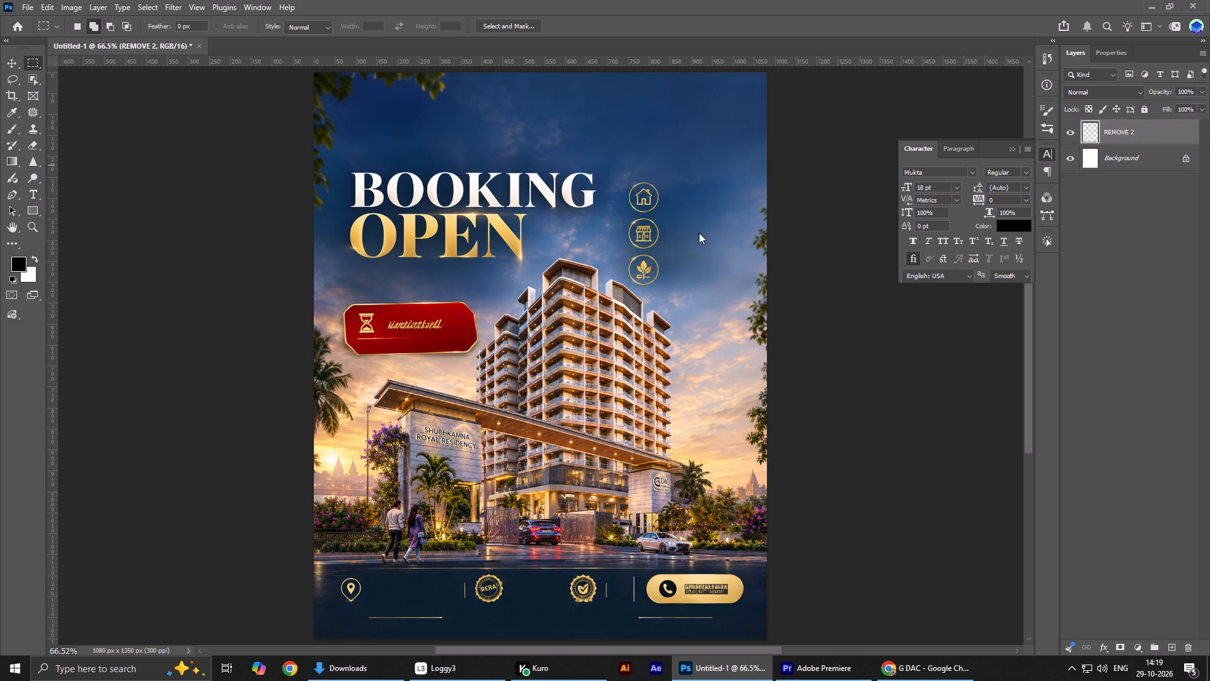
Select the garbled gold lettering on the red badge tightly and remove it with Delete and Fill Selection.
{"action": "scroll", "coordinate": [297, 314], "scroll_direction": "up", "scroll_amount": 3, "text": "alt"}
{"action": "scroll", "coordinate": [340, 309], "scroll_direction": "down", "scroll_amount": 2, "text": "alt"}
{"action": "scroll", "coordinate": [346, 309], "scroll_direction": "up", "scroll_amount": 9, "text": "alt"}
{"action": "left_click_drag", "start_coordinate": [346, 321], "coordinate": [510, 358]}
{"action": "left_click_drag", "start_coordinate": [428, 348], "coordinate": [560, 376], "text": "alt"}
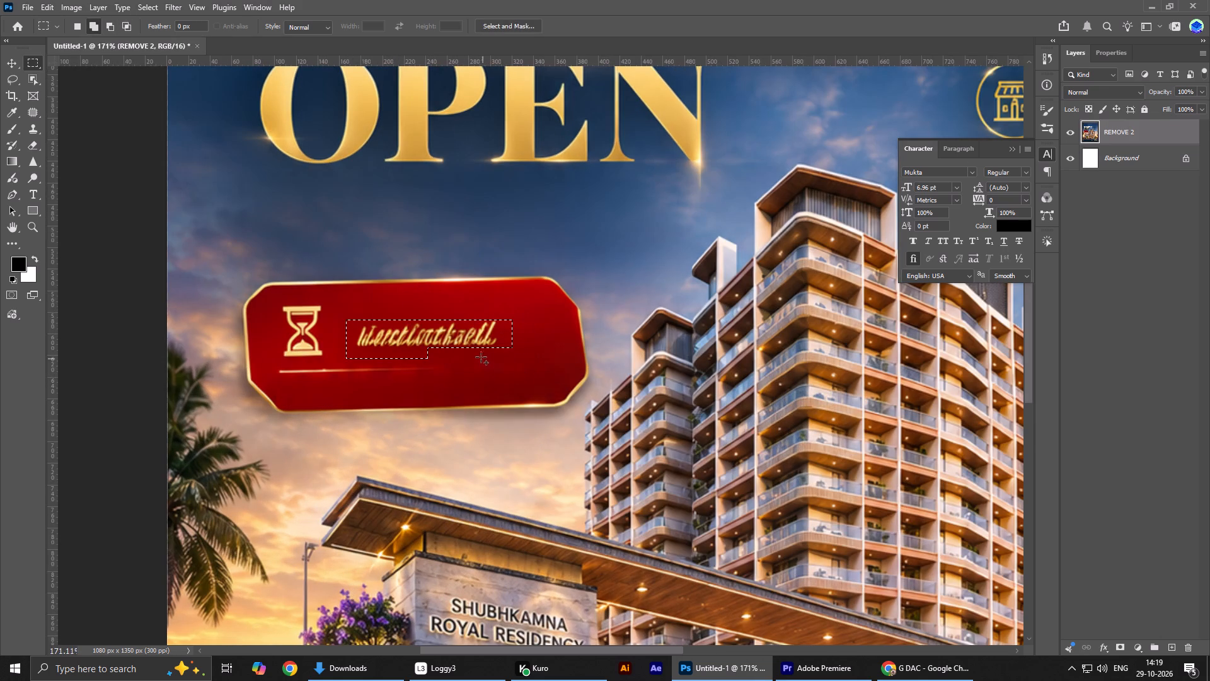
{"action": "left_click_drag", "start_coordinate": [340, 352], "coordinate": [475, 387], "text": "alt"}
{"action": "left_click_drag", "start_coordinate": [503, 327], "coordinate": [550, 378], "text": "alt"}
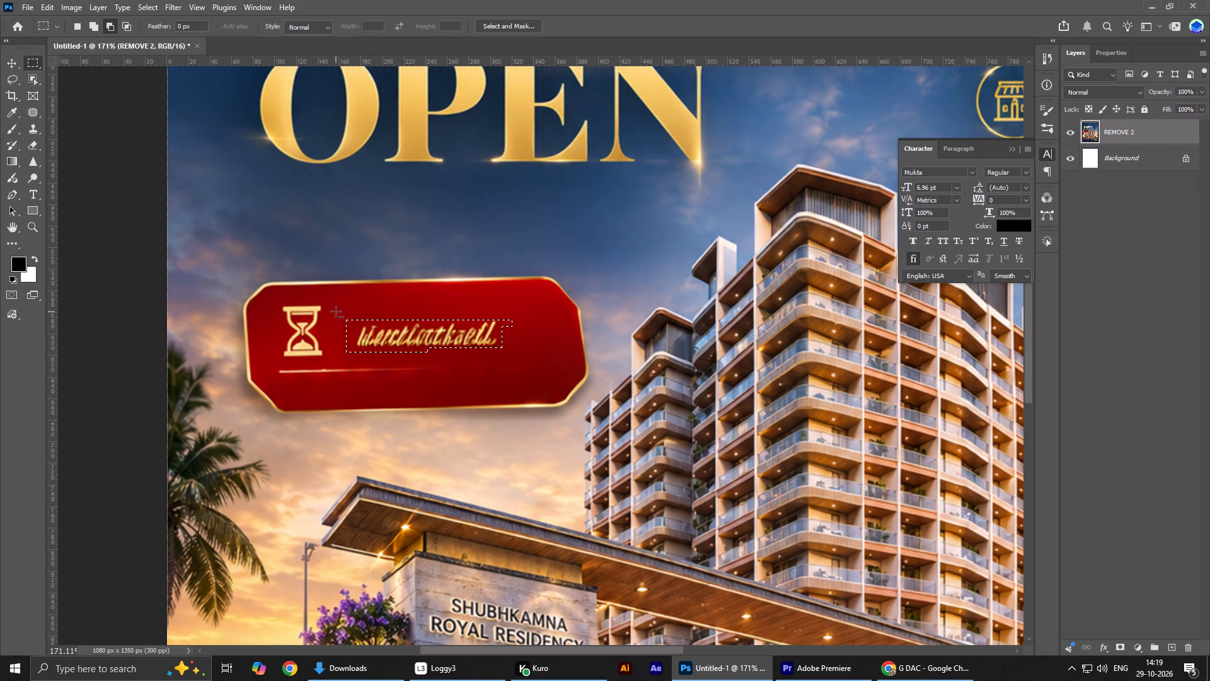
{"action": "left_click_drag", "start_coordinate": [332, 311], "coordinate": [355, 363], "text": "alt"}
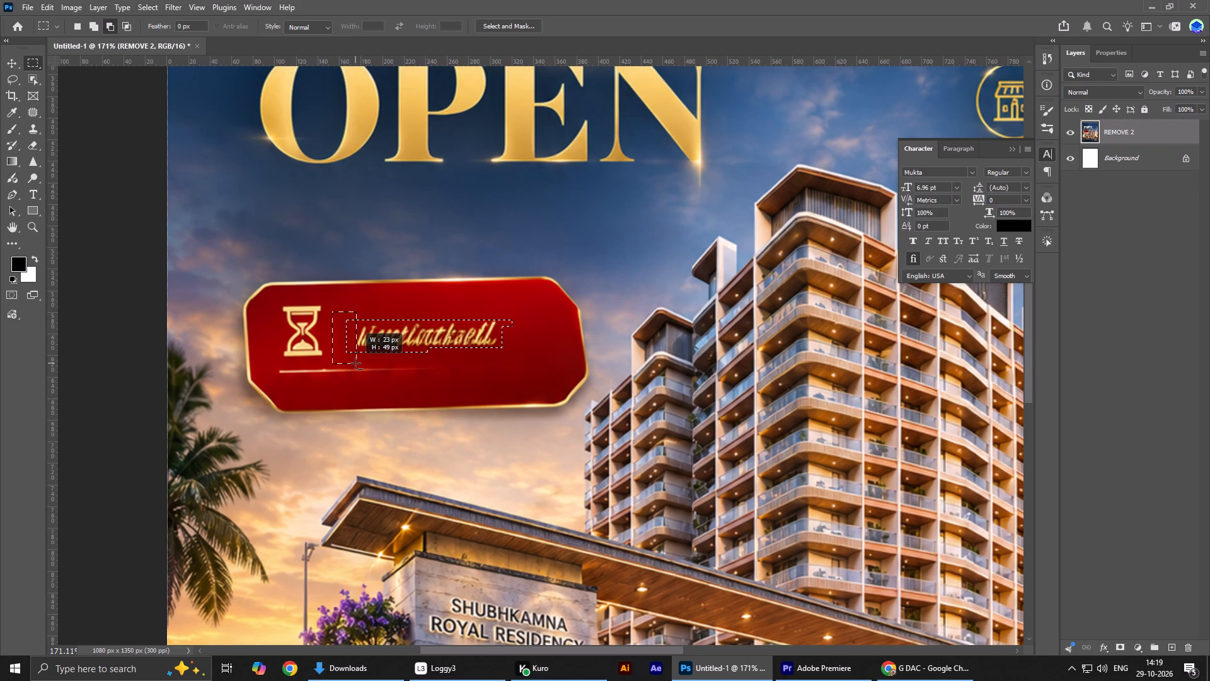
{"action": "left_click_drag", "start_coordinate": [355, 363], "coordinate": [354, 363], "text": "alt"}
{"action": "right_click", "coordinate": [425, 339]}
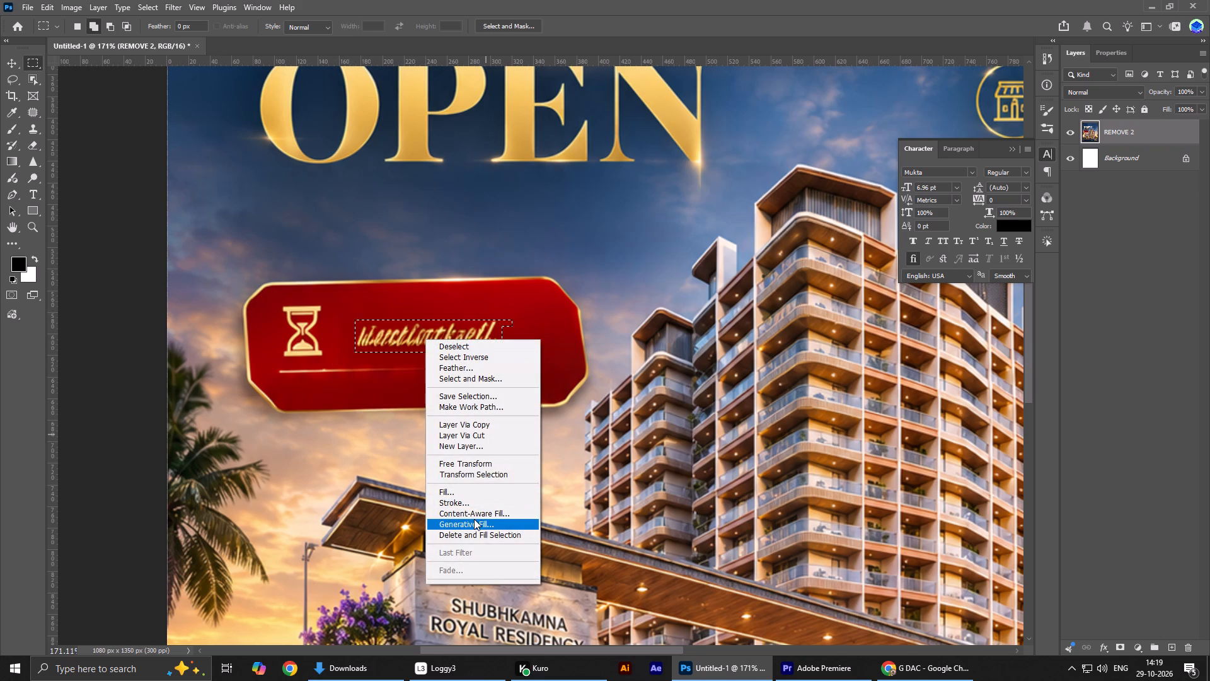
{"action": "left_click", "coordinate": [466, 535]}
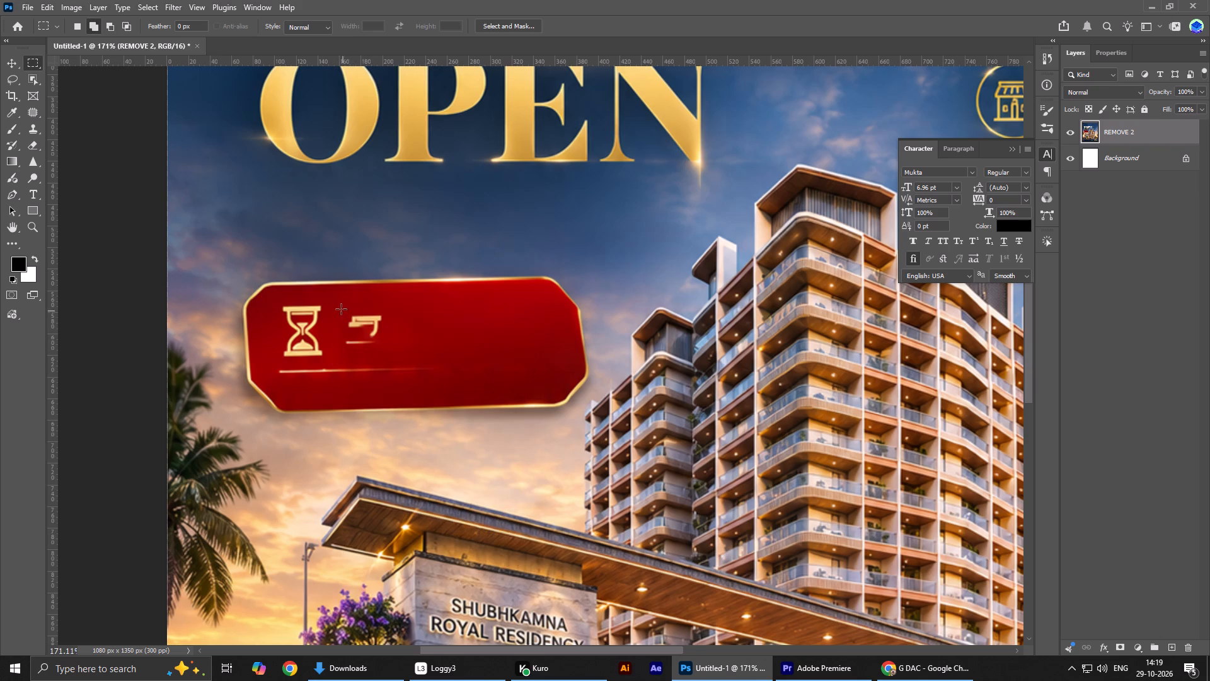
Select the leftover gold mark beside the badge's hourglass, excluding the icon, and remove it with Delete and Fill Selection.
{"action": "left_click_drag", "start_coordinate": [329, 305], "coordinate": [417, 360]}
{"action": "left_click_drag", "start_coordinate": [401, 335], "coordinate": [483, 388], "text": "alt"}
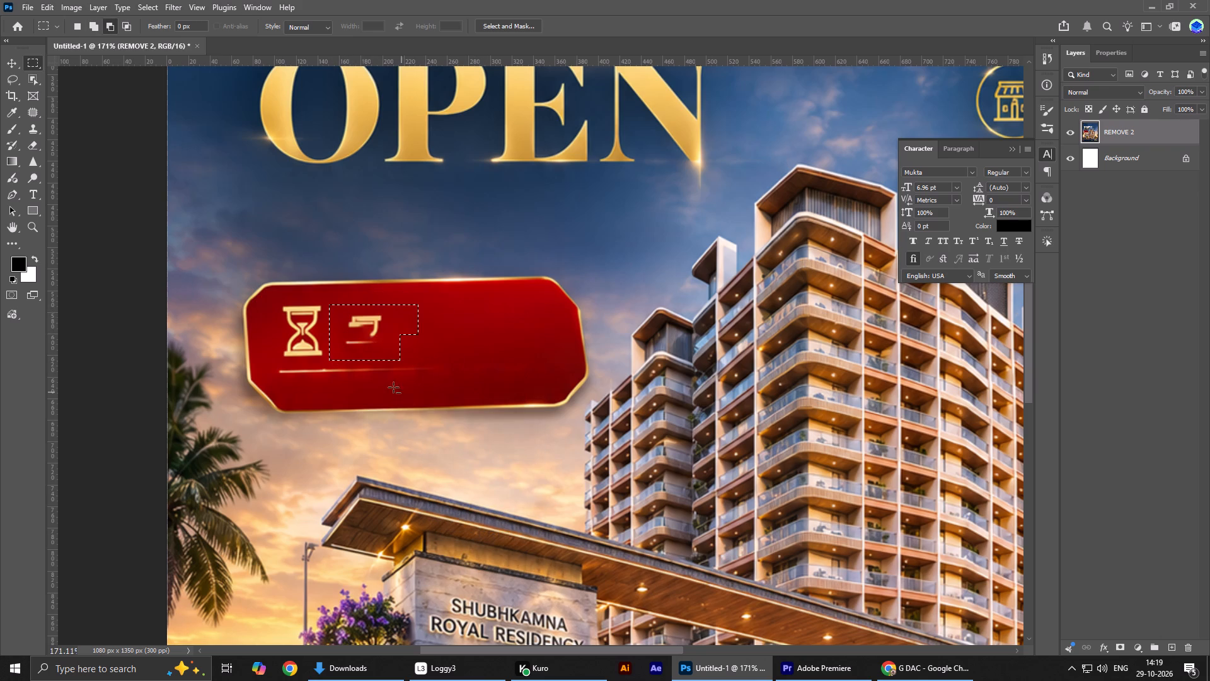
{"action": "left_click_drag", "start_coordinate": [400, 300], "coordinate": [459, 370], "text": "alt"}
{"action": "left_click_drag", "start_coordinate": [314, 293], "coordinate": [336, 380], "text": "alt"}
{"action": "left_click_drag", "start_coordinate": [383, 353], "coordinate": [450, 400], "text": "alt"}
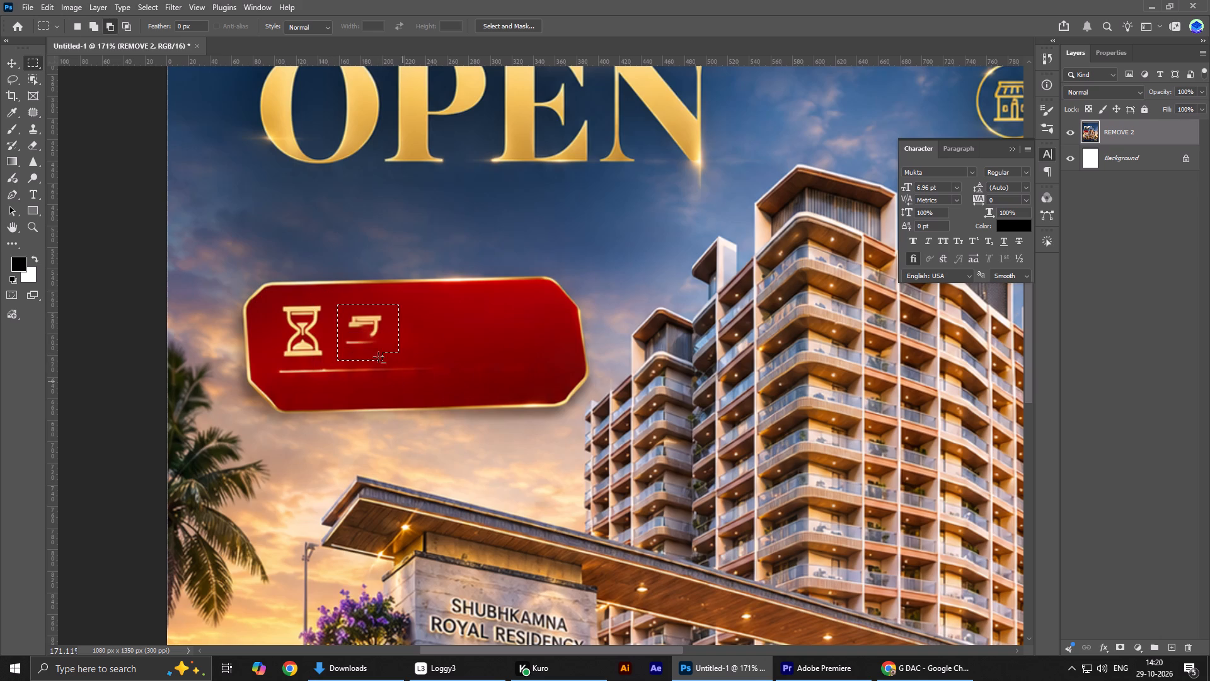
{"action": "right_click", "coordinate": [356, 308]}
{"action": "left_click", "coordinate": [418, 504]}
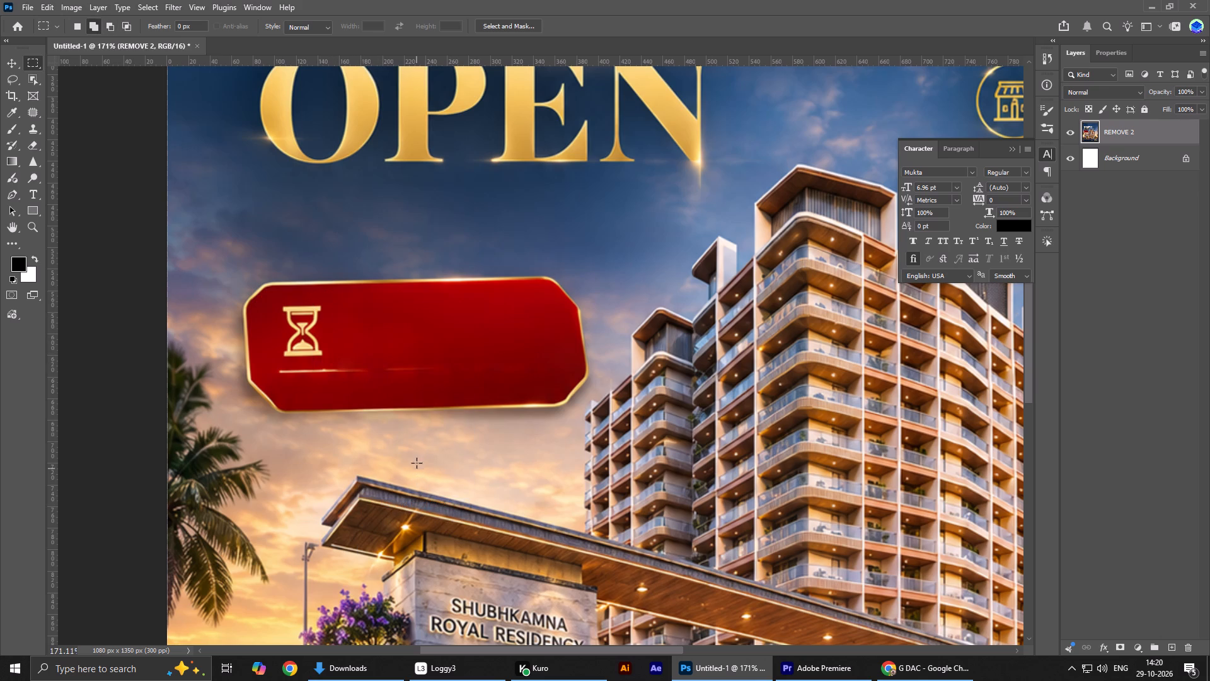
Select the strip containing the thin gold line beneath the hourglass on the red badge.
{"action": "scroll", "coordinate": [414, 340], "scroll_direction": "down", "scroll_amount": 11, "text": "alt"}
{"action": "key", "text": "ctrl+0"}
{"action": "key", "text": "ctrl+0"}
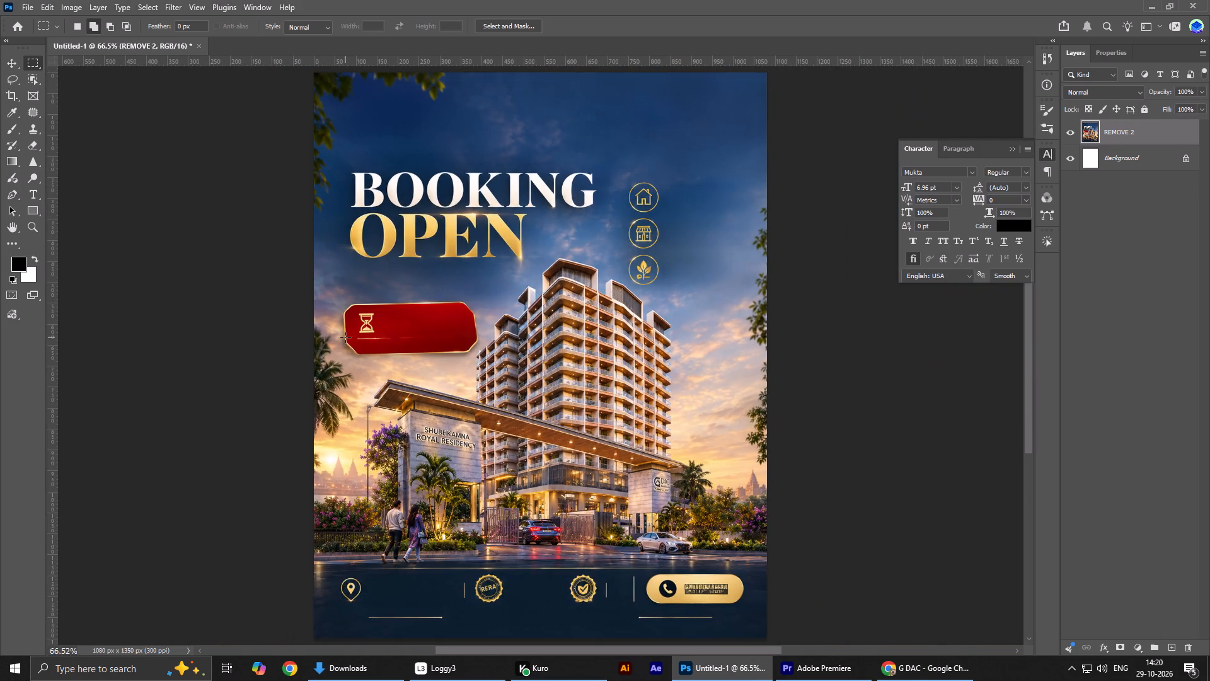
{"action": "scroll", "coordinate": [345, 337], "scroll_direction": "up", "scroll_amount": 8, "text": "alt"}
{"action": "scroll", "coordinate": [358, 351], "scroll_direction": "down", "scroll_amount": 1, "text": "alt"}
{"action": "scroll", "coordinate": [358, 351], "scroll_direction": "up", "scroll_amount": 3, "text": "alt"}
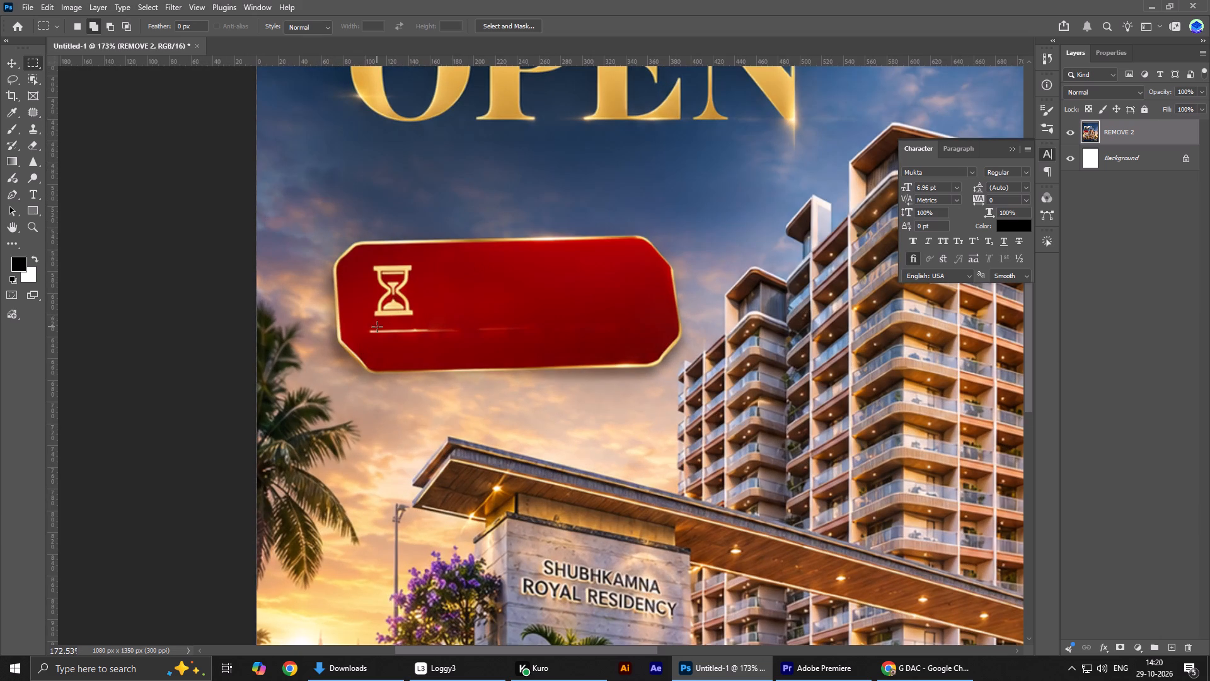
{"action": "left_click_drag", "start_coordinate": [363, 325], "coordinate": [641, 357]}
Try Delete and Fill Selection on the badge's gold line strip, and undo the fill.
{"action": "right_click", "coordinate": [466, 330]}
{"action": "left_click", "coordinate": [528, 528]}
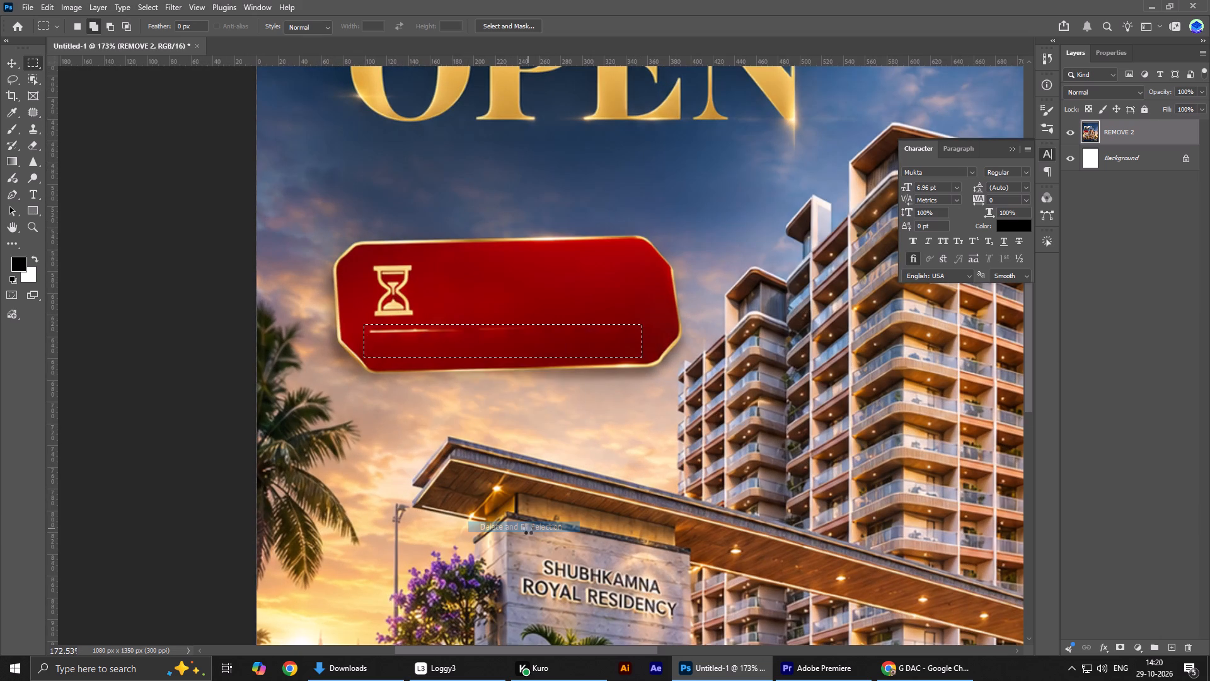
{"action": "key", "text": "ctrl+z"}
Run Generative Fill with the prompt "REMOVE" on the selected gold line strip of the red badge.
{"action": "right_click", "coordinate": [425, 354]}
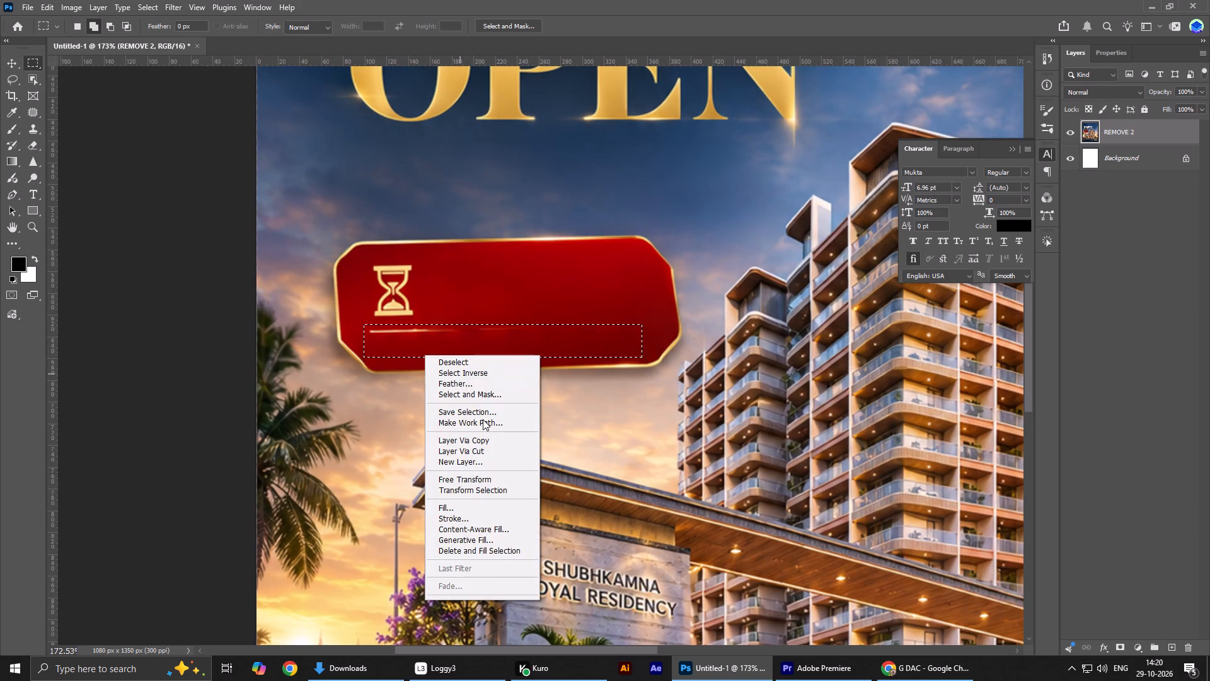
{"action": "left_click", "coordinate": [481, 544]}
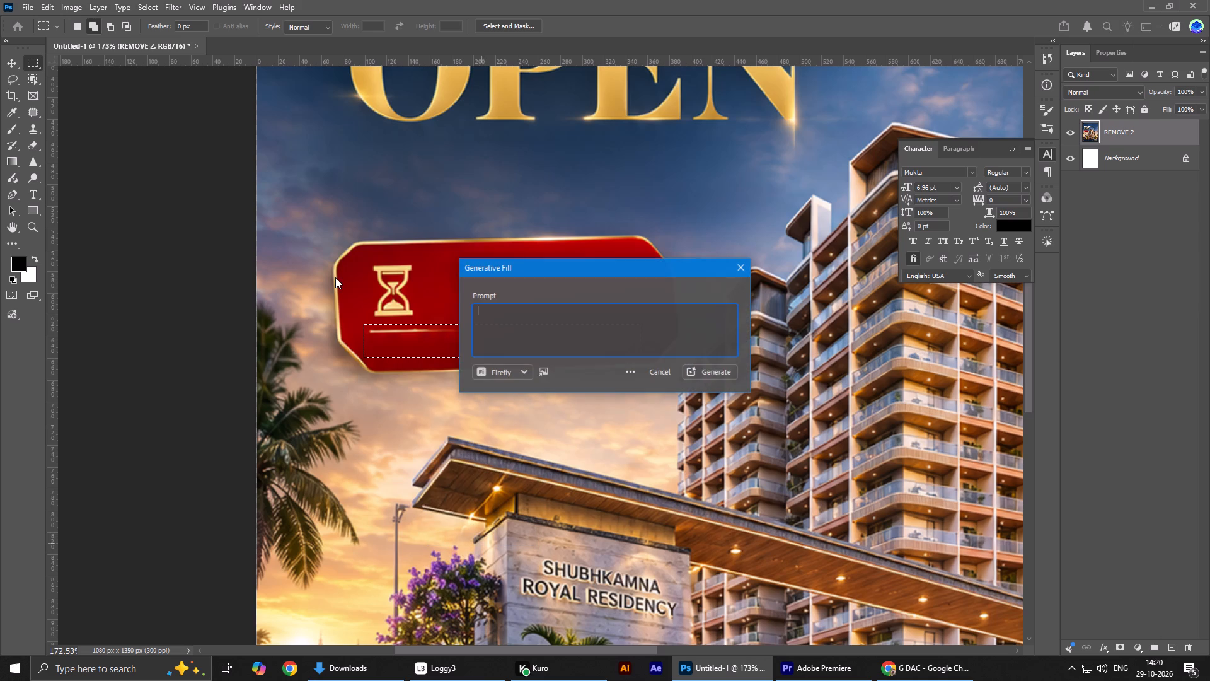
{"action": "type", "text": "REMOVE"}
{"action": "key", "text": "Return"}
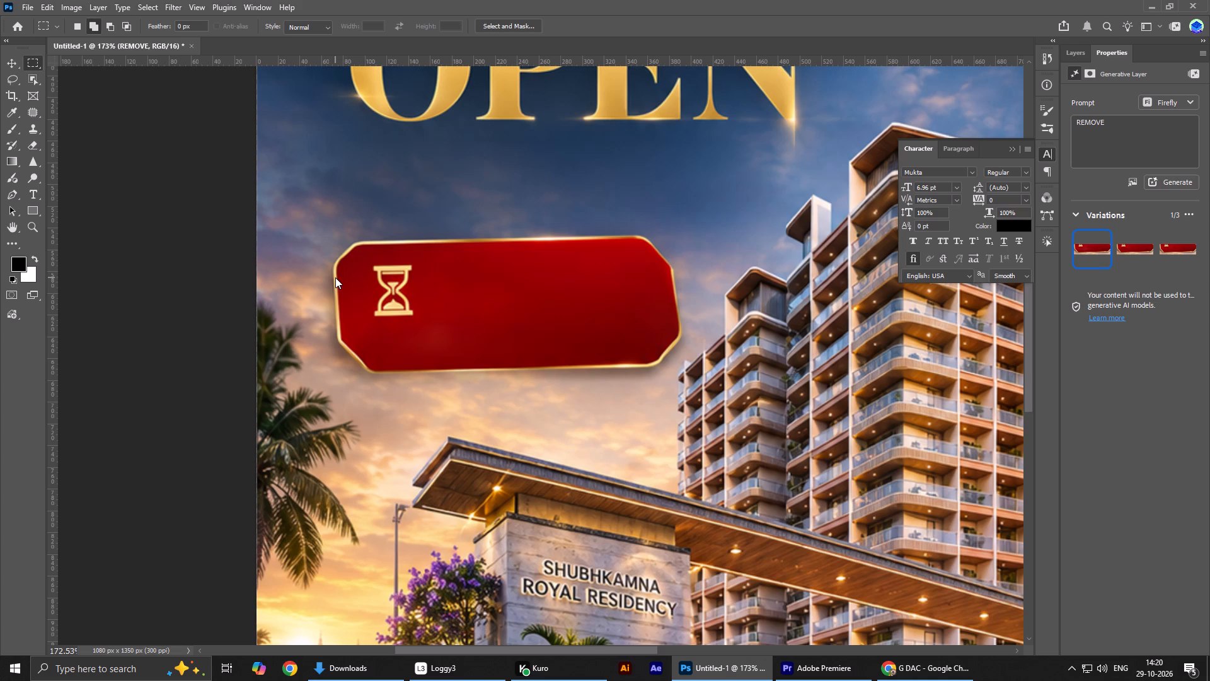
Merge the badge's generative fill layer with the artwork layer beneath it.
{"action": "key", "text": "ctrl+0"}
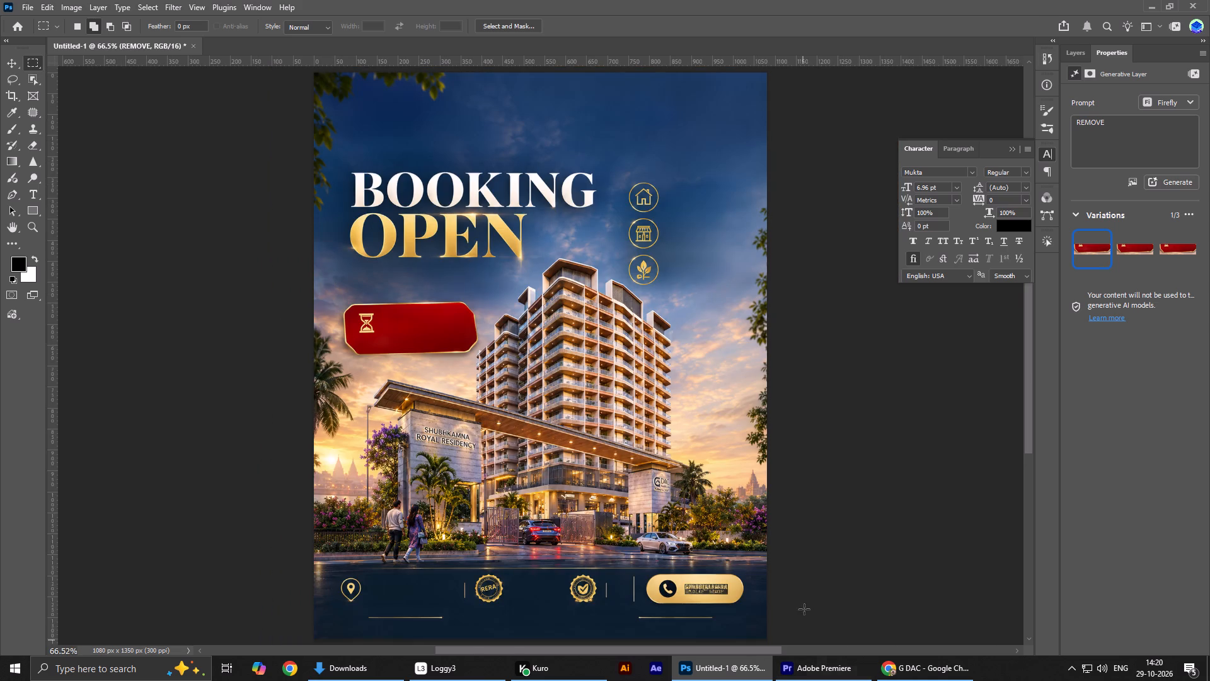
{"action": "left_click", "coordinate": [1074, 57]}
{"action": "left_click", "coordinate": [1119, 166], "text": "shift"}
{"action": "key", "text": "ctrl+e"}
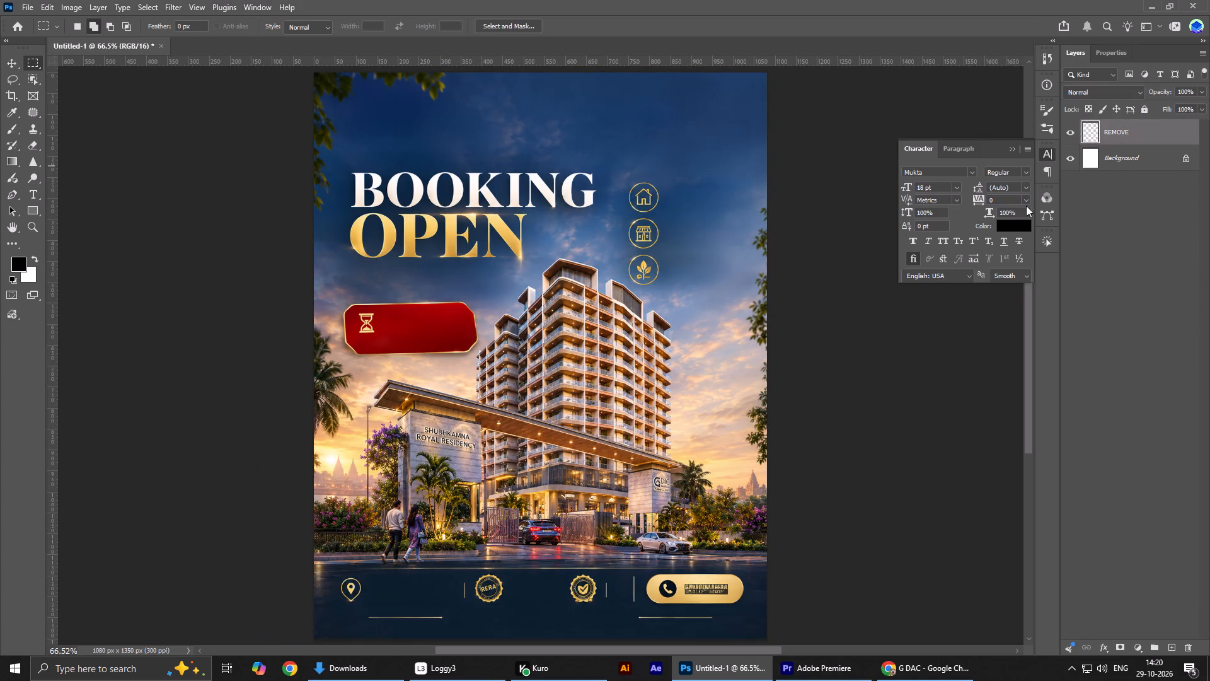
{"action": "scroll", "coordinate": [548, 527], "scroll_direction": "down", "scroll_amount": 5}
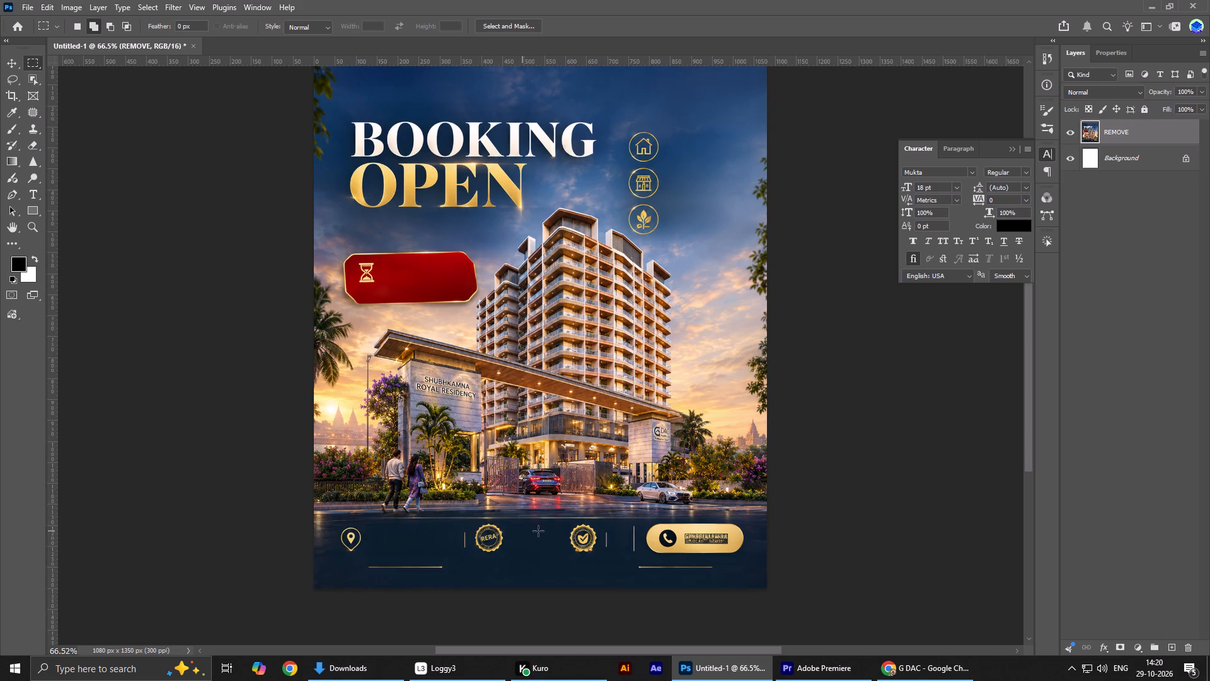
Select the garbled text area beside the phone icon on the gold contact button.
{"action": "scroll", "coordinate": [764, 535], "scroll_direction": "up", "scroll_amount": 11, "text": "alt"}
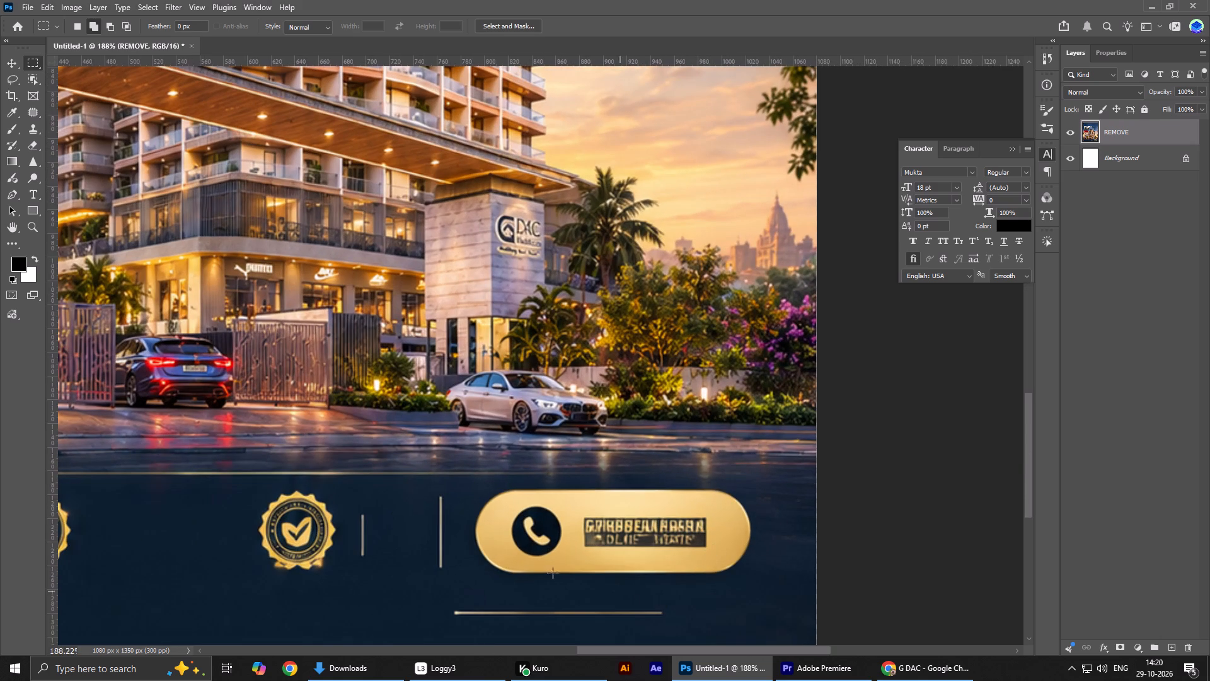
{"action": "left_click_drag", "start_coordinate": [573, 503], "coordinate": [726, 564]}
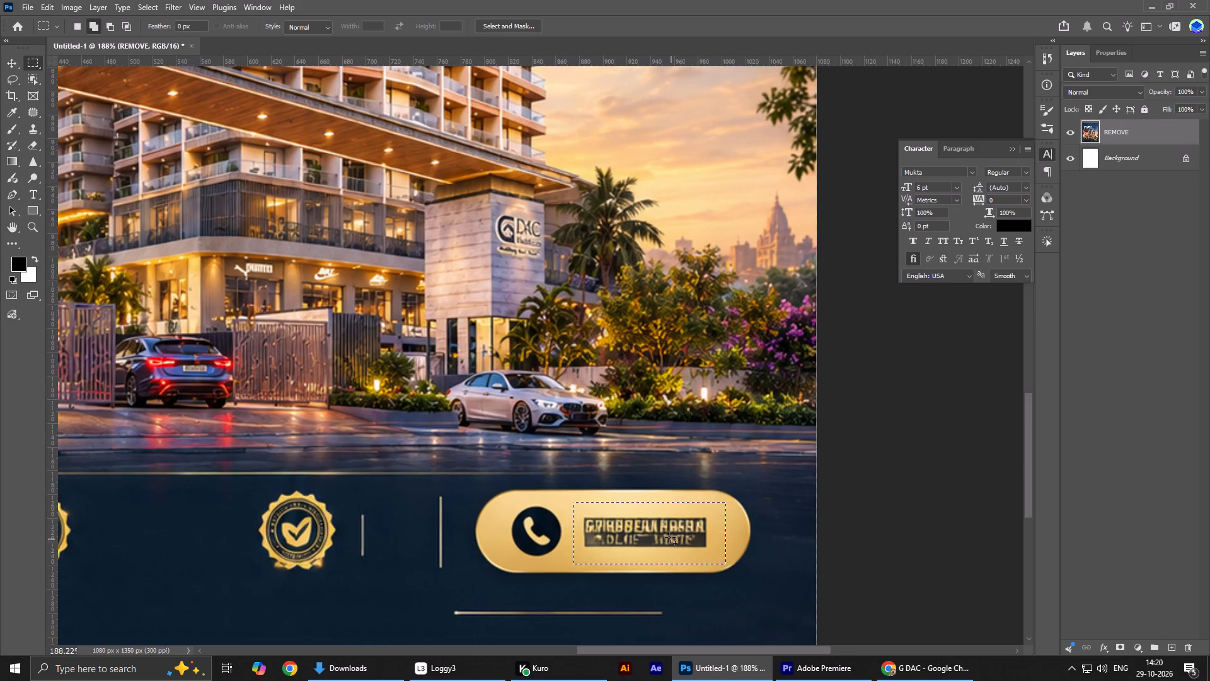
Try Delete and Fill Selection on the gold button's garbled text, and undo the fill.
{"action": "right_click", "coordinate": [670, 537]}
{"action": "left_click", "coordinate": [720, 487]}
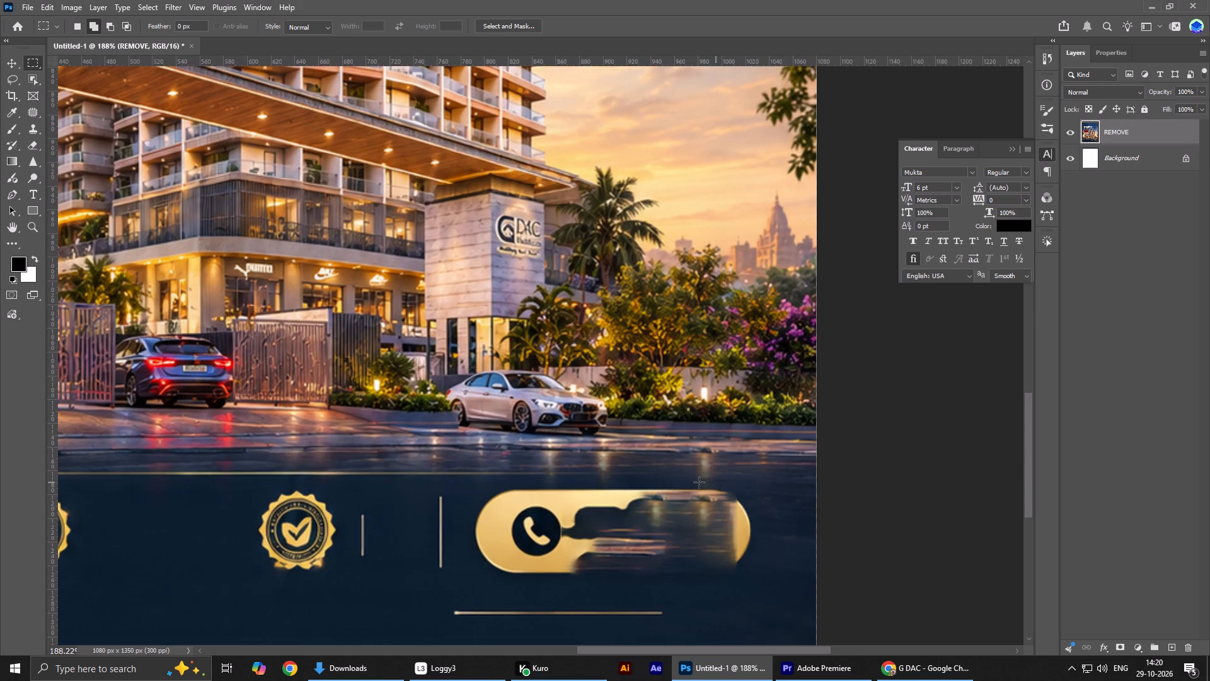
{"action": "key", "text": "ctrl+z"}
Run Generative Fill with the prompt "REMOVE" on the selected garbled text of the gold contact button.
{"action": "right_click", "coordinate": [615, 524]}
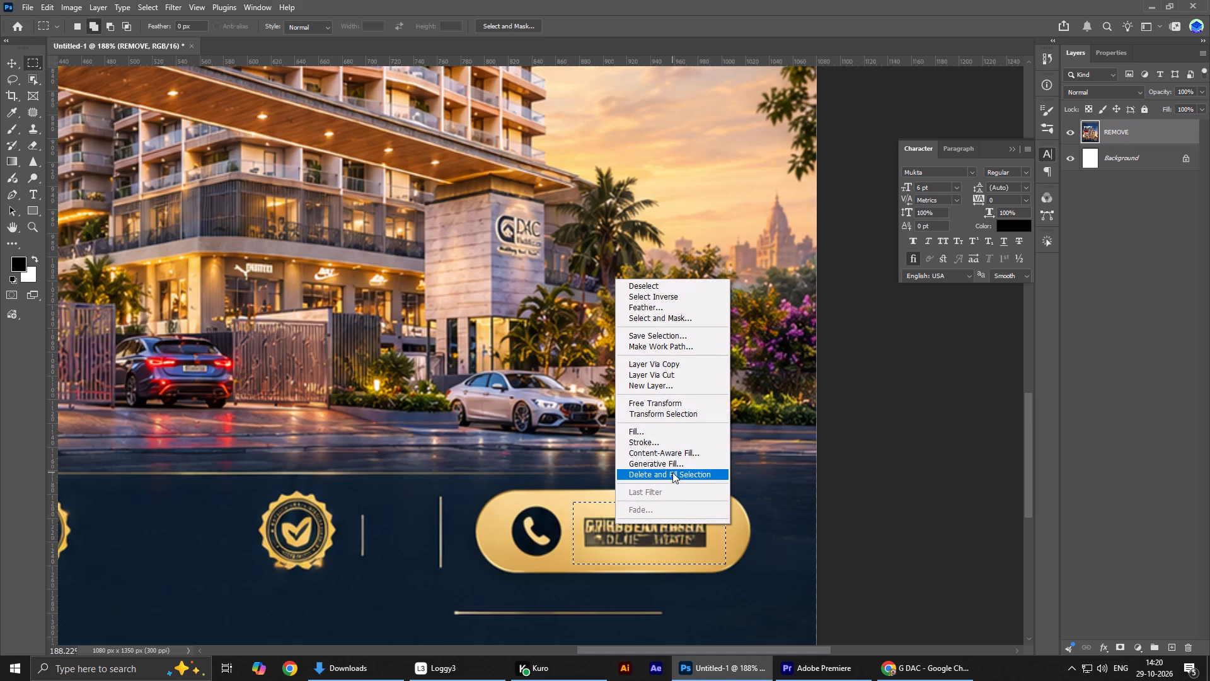
{"action": "left_click", "coordinate": [672, 467]}
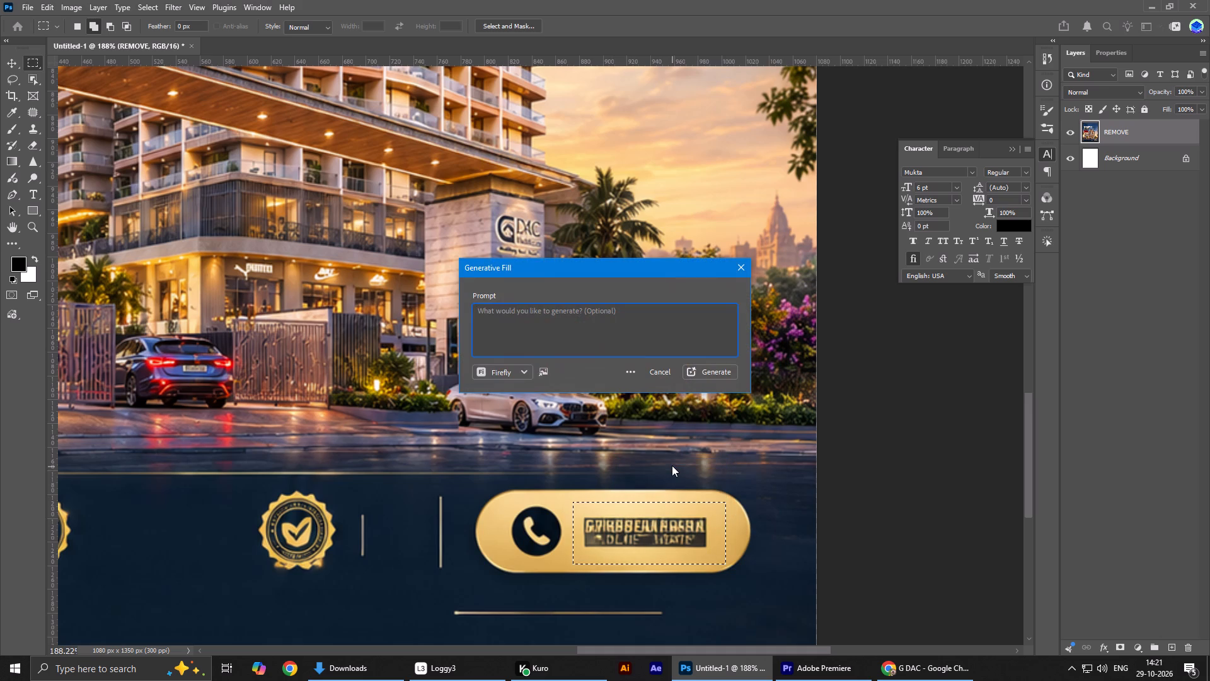
{"action": "type", "text": "RE"}
{"action": "key", "text": "shift+m"}
{"action": "type", "text": "OVE"}
{"action": "key", "text": "Return"}
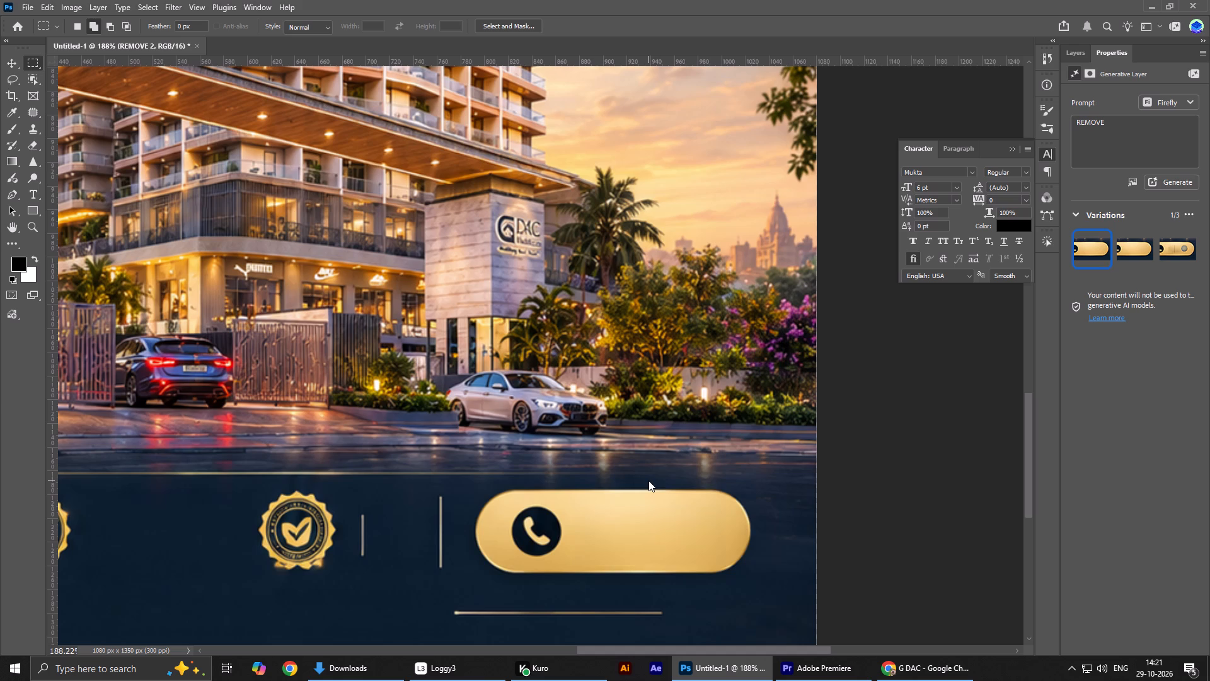
Merge the gold button's generative fill layer with the artwork layer beneath it.
{"action": "key", "text": "ctrl+0"}
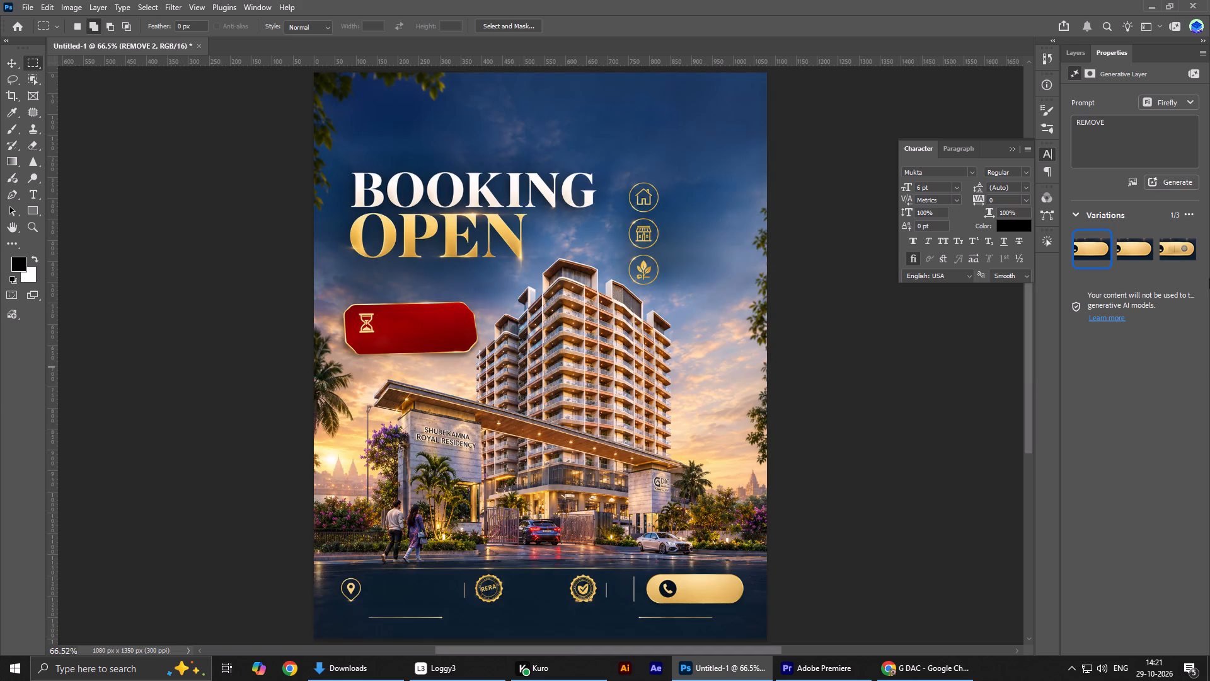
{"action": "left_click", "coordinate": [1082, 56]}
{"action": "left_click", "coordinate": [1160, 170], "text": "shift"}
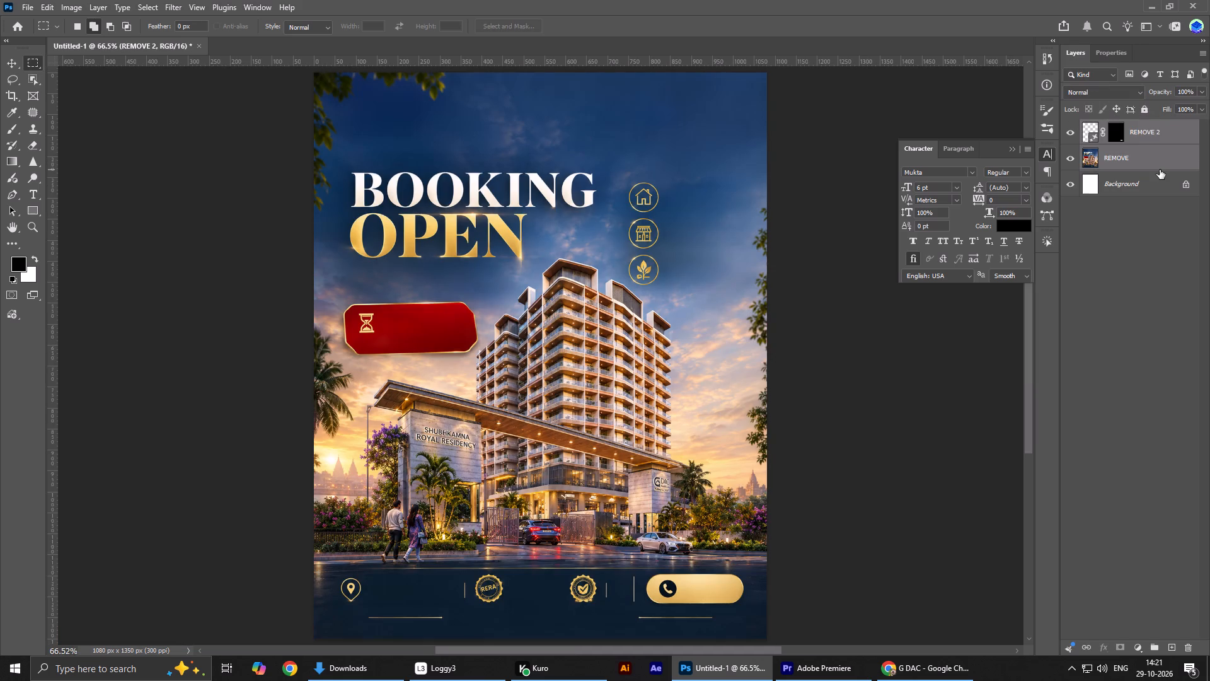
{"action": "key", "text": "ctrl+e"}
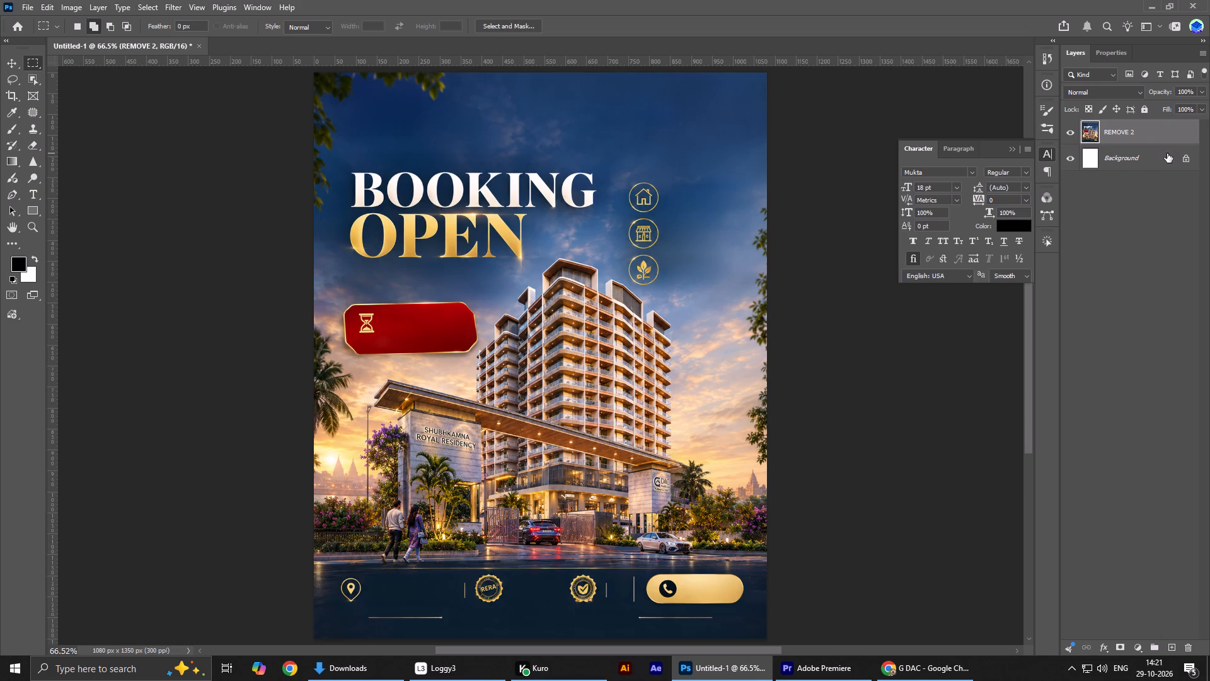
{"action": "key", "text": "0"}
Place "GDAC logo Final.png" from the Downloads folder into the Photoshop poster document.
{"action": "left_click", "coordinate": [349, 680]}
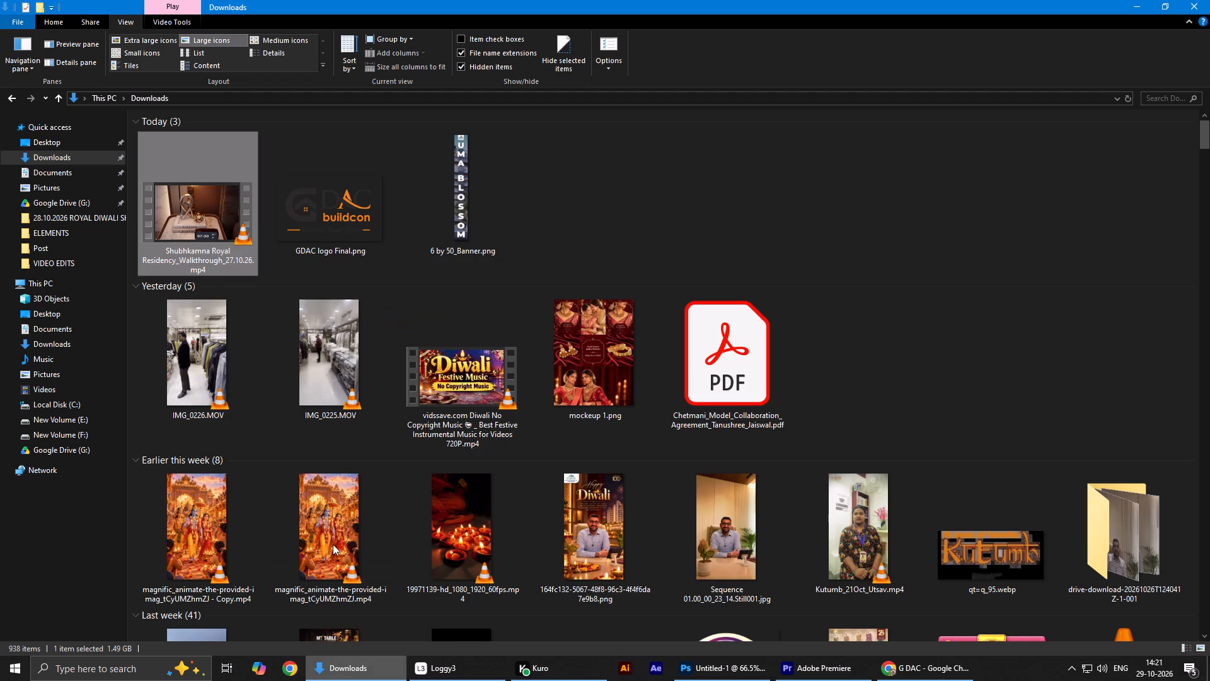
{"action": "left_click", "coordinate": [352, 168]}
{"action": "left_click_drag", "start_coordinate": [304, 195], "coordinate": [401, 253]}
{"action": "key", "text": "alt+Tab"}
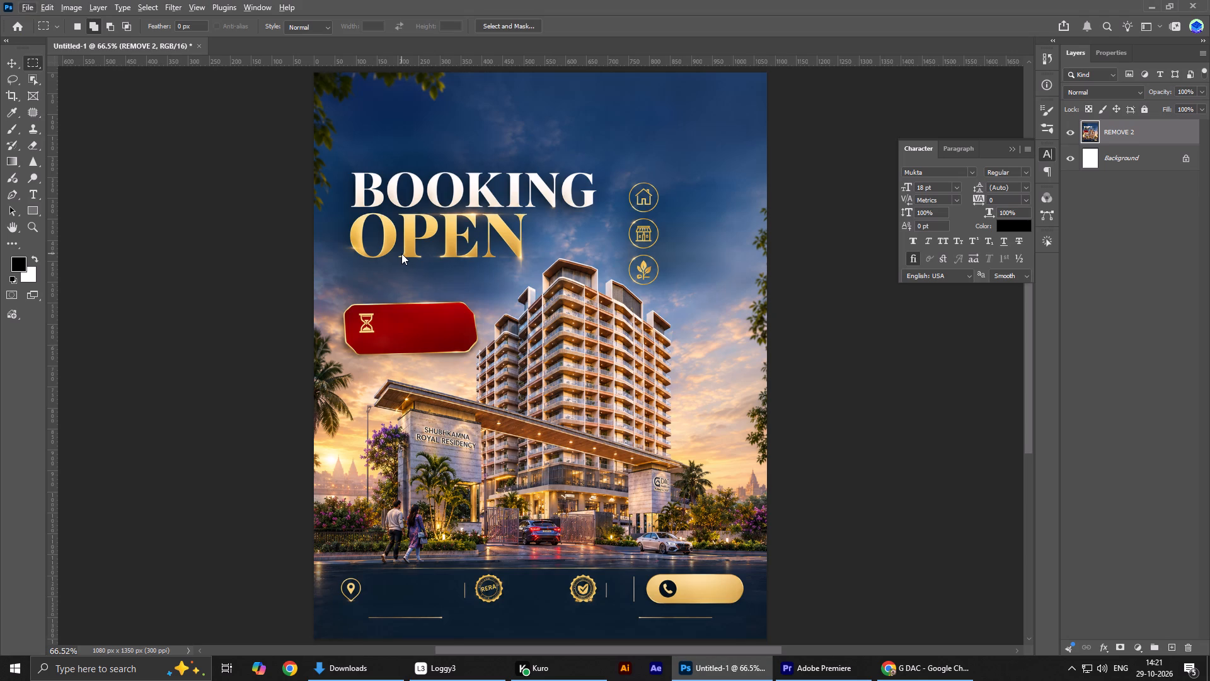
{"action": "left_click_drag", "start_coordinate": [401, 253], "coordinate": [439, 255]}
{"action": "key", "text": "alt+Tab"}
{"action": "left_click_drag", "start_coordinate": [320, 190], "coordinate": [404, 259]}
{"action": "key", "text": "alt+Tab"}
Scale the placed GDAC logo down to about 5.5% and position it above the BOOKING headline.
{"action": "left_click_drag", "start_coordinate": [761, 356], "coordinate": [631, 359]}
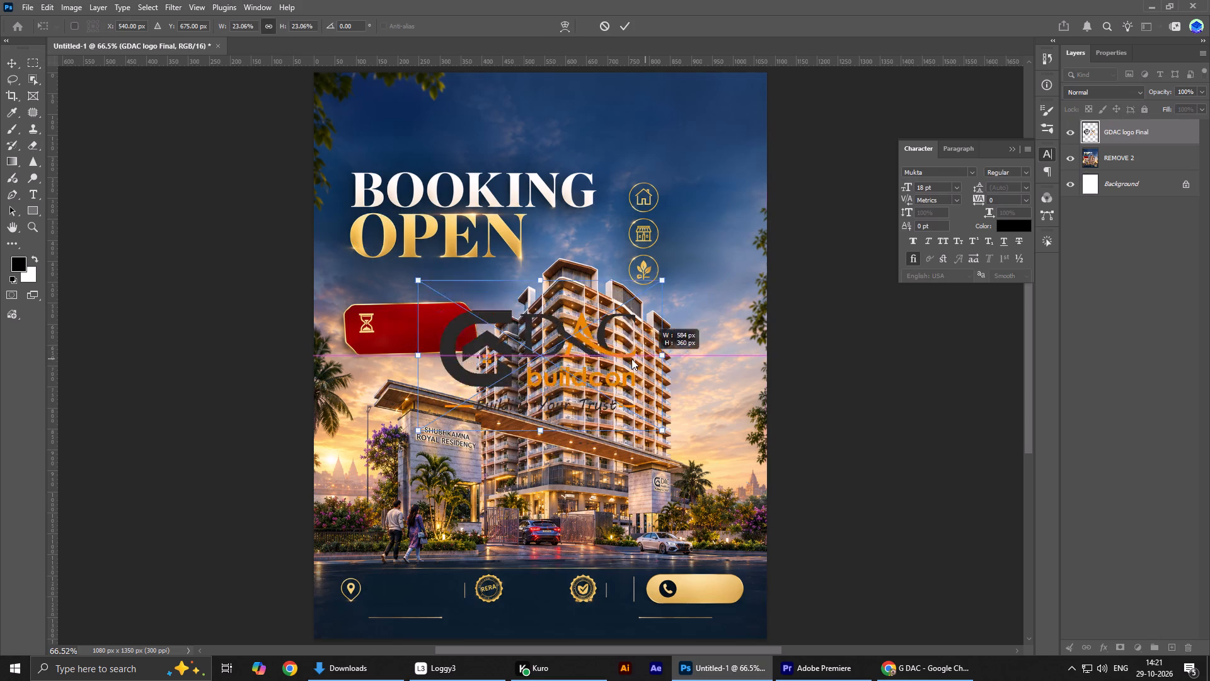
{"action": "left_click_drag", "start_coordinate": [631, 359], "coordinate": [563, 362]}
{"action": "left_click_drag", "start_coordinate": [532, 358], "coordinate": [389, 129]}
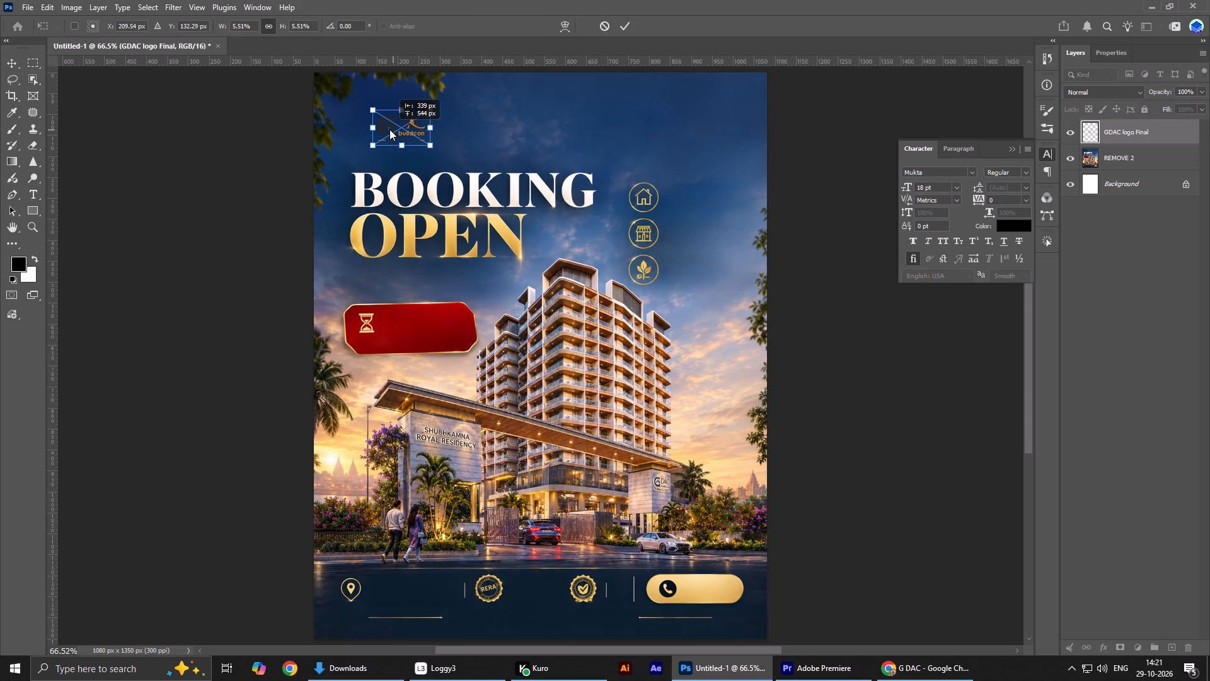
{"action": "left_click_drag", "start_coordinate": [389, 129], "coordinate": [386, 129]}
{"action": "left_click", "coordinate": [629, 22]}
Hide the REMOVE 2 artwork layer so the GDAC logo sits on the plain white background.
{"action": "scroll", "coordinate": [455, 110], "scroll_direction": "up", "scroll_amount": 2, "text": "alt"}
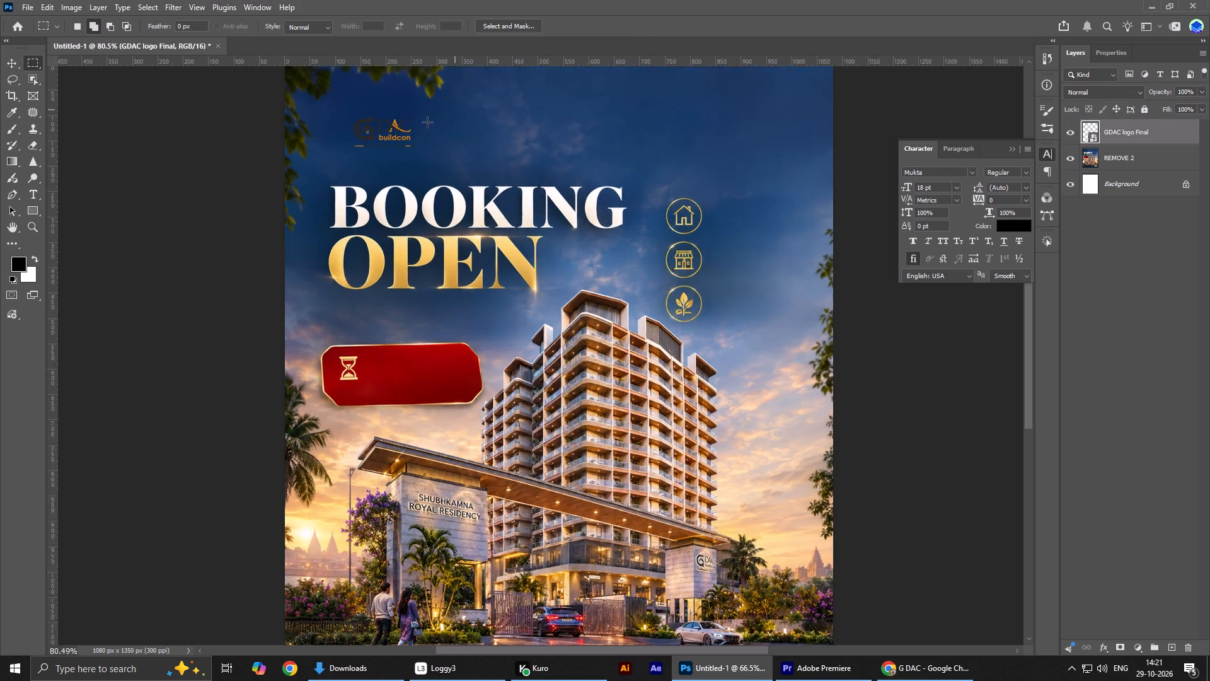
{"action": "scroll", "coordinate": [427, 122], "scroll_direction": "up", "scroll_amount": 20, "text": "alt"}
{"action": "scroll", "coordinate": [427, 122], "scroll_direction": "up", "scroll_amount": 9, "text": "alt"}
{"action": "scroll", "coordinate": [553, 259], "scroll_direction": "up", "scroll_amount": 8}
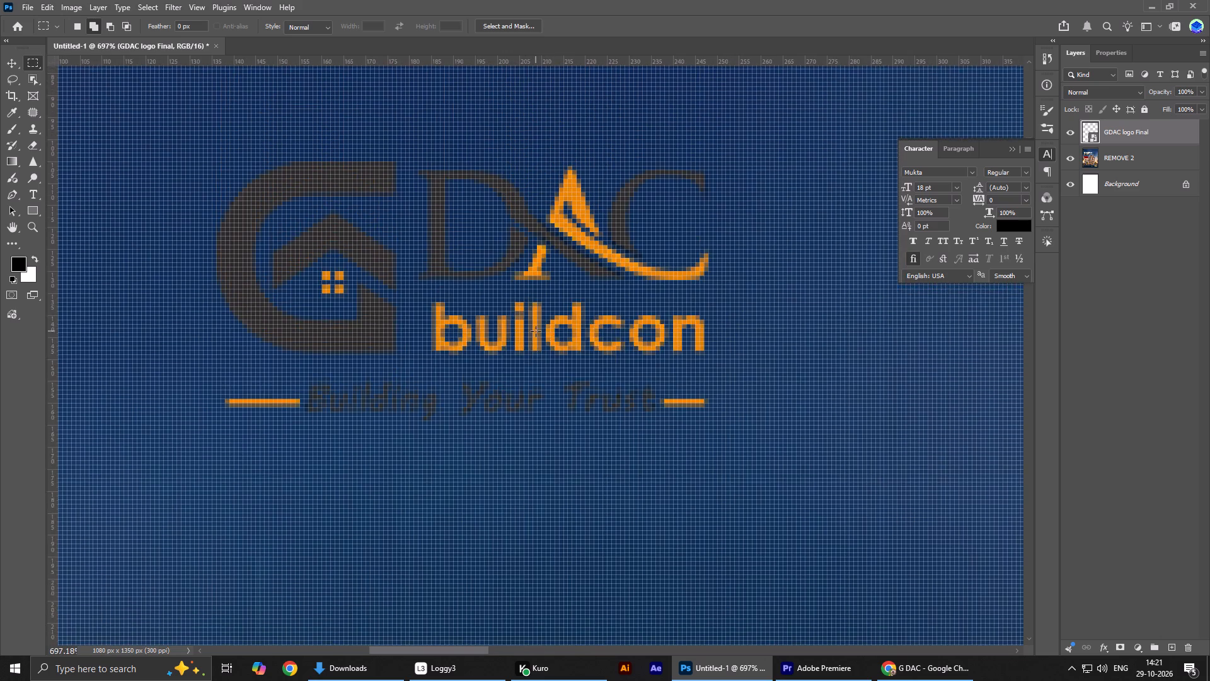
{"action": "scroll", "coordinate": [536, 331], "scroll_direction": "up", "scroll_amount": 5}
{"action": "scroll", "coordinate": [613, 279], "scroll_direction": "up", "scroll_amount": 6, "text": "alt"}
{"action": "scroll", "coordinate": [592, 289], "scroll_direction": "down", "scroll_amount": 8, "text": "alt"}
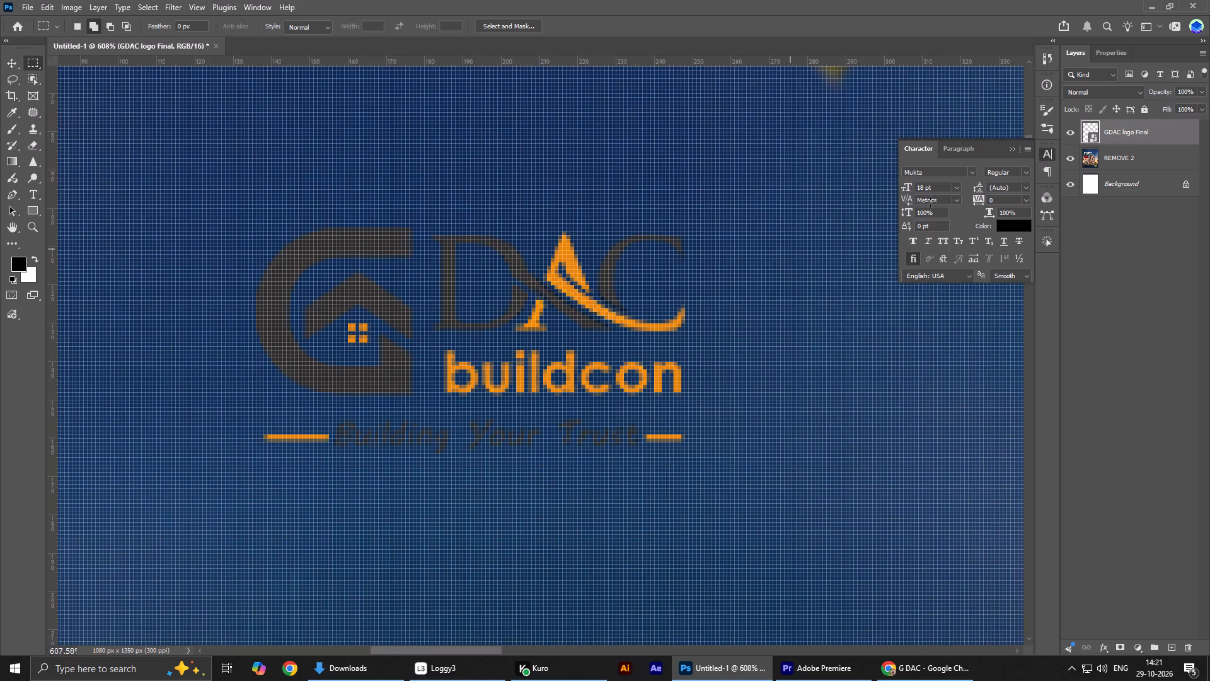
{"action": "left_click", "coordinate": [1066, 156]}
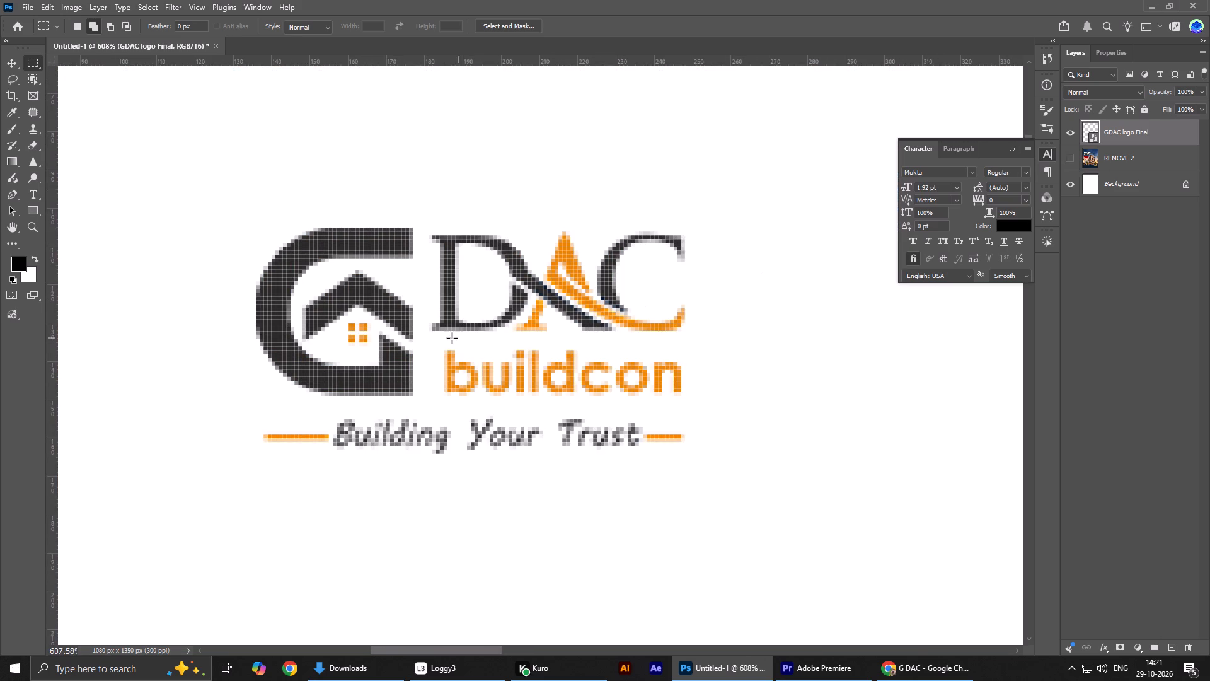
Select all dark parts of the GDAC logo with the Magic Wand and Similar, and copy them to a new layer.
{"action": "scroll", "coordinate": [424, 332], "scroll_direction": "up", "scroll_amount": 4, "text": "alt"}
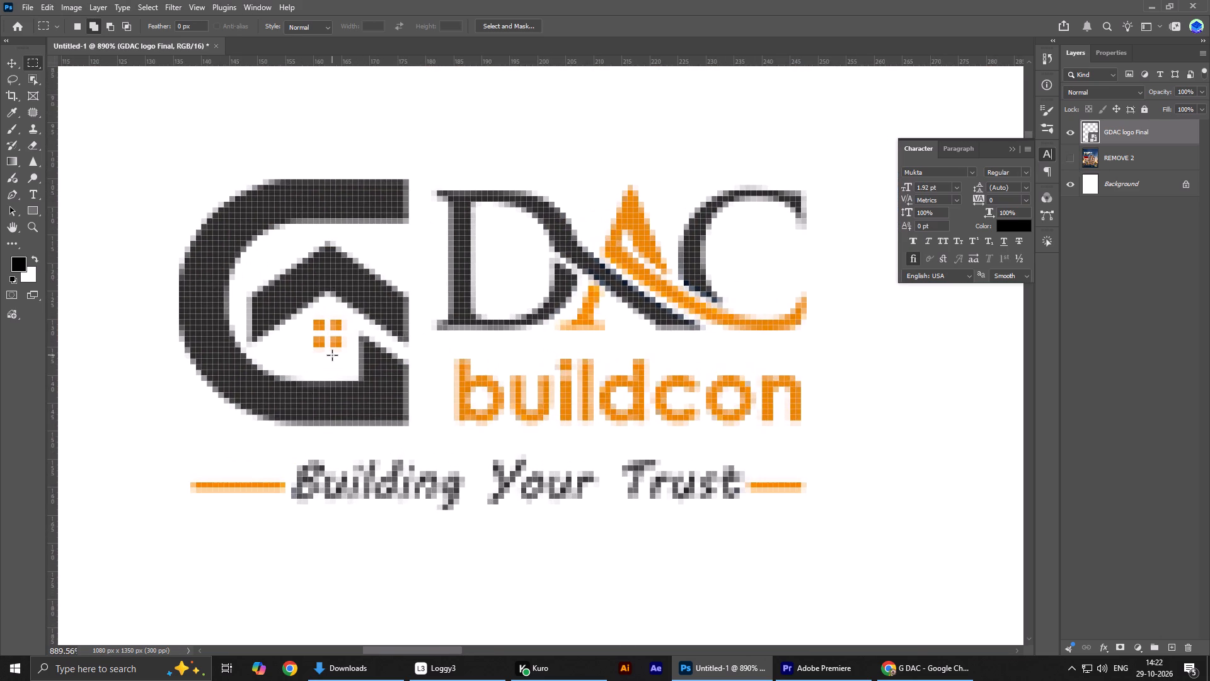
{"action": "left_click", "coordinate": [29, 80]}
{"action": "left_click", "coordinate": [70, 102]}
{"action": "left_click", "coordinate": [211, 245]}
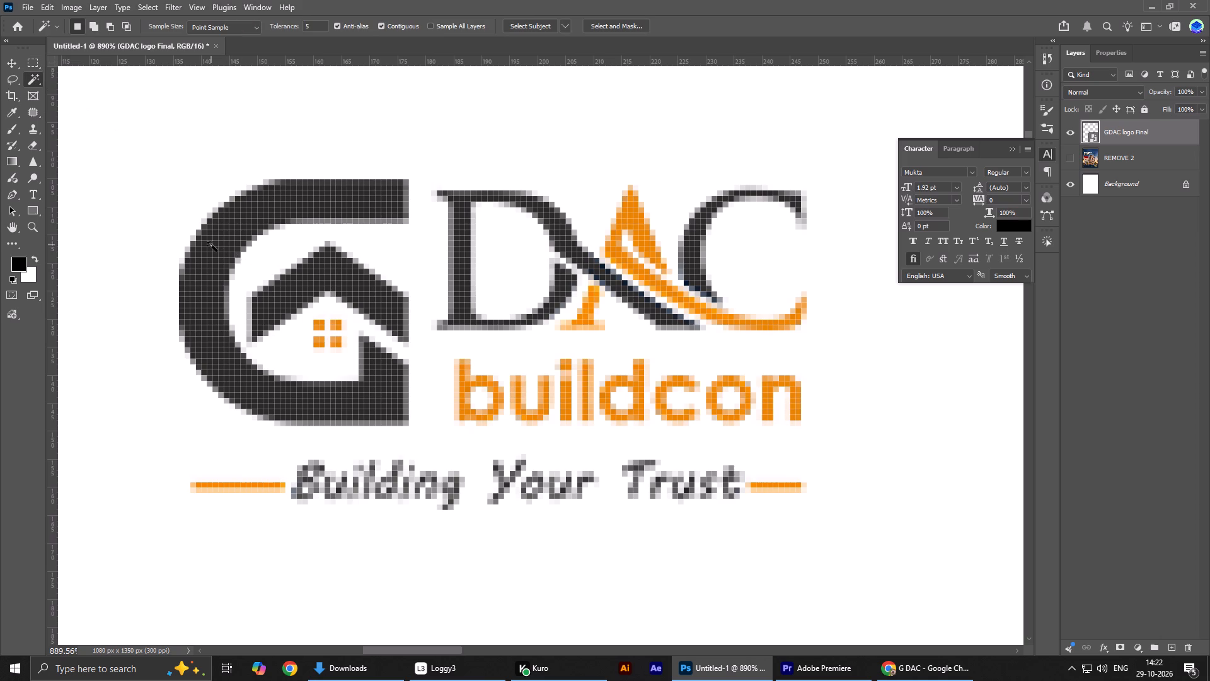
{"action": "left_click", "coordinate": [159, 5]}
{"action": "left_click", "coordinate": [163, 224]}
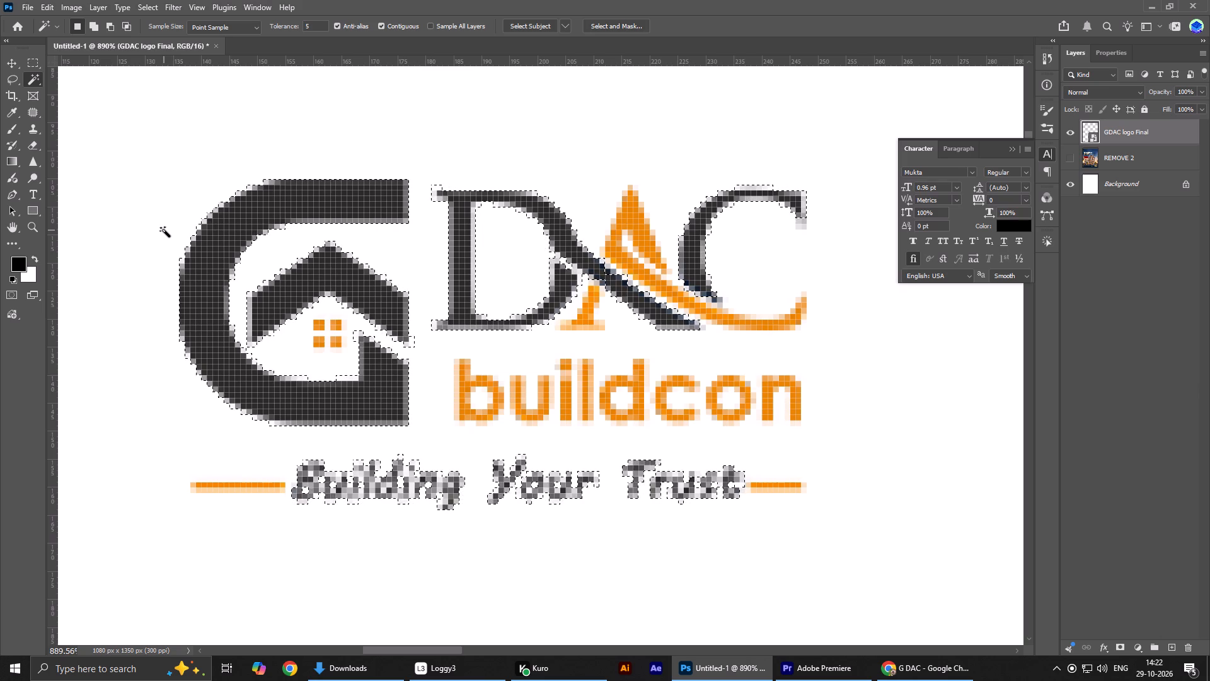
{"action": "key", "text": "ctrl+j"}
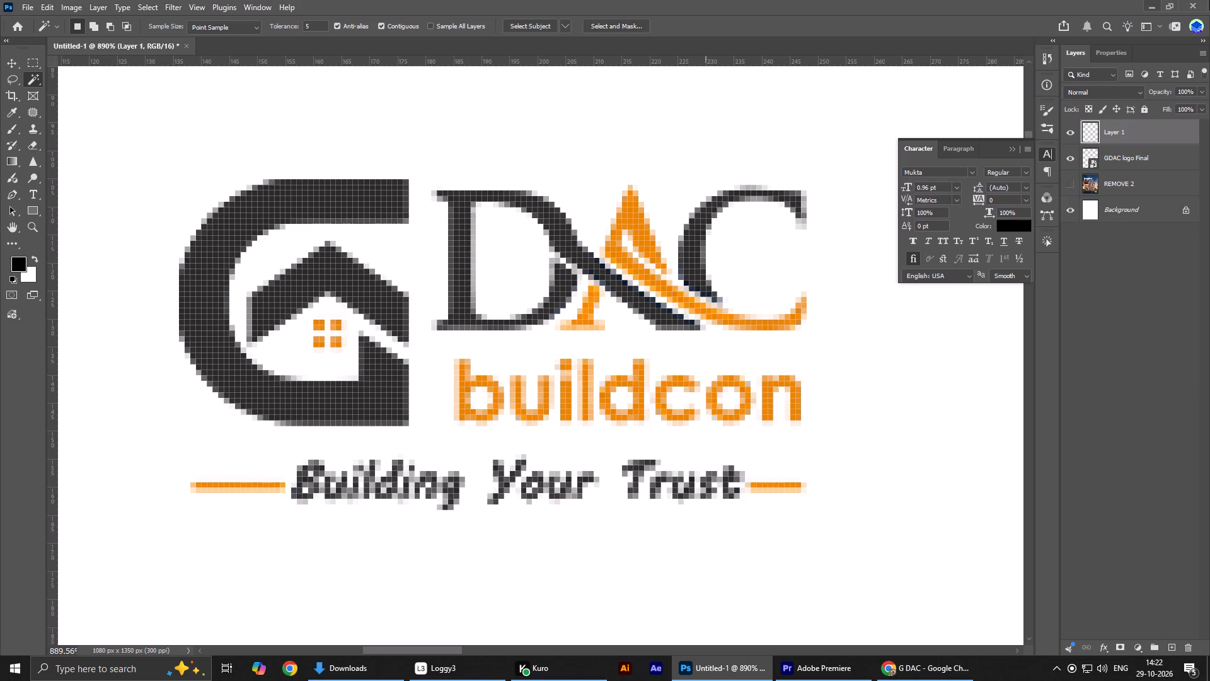
Show the artwork layer again and apply a white (#ffffff) Color Overlay to the copied dark logo parts.
{"action": "left_click", "coordinate": [1066, 182]}
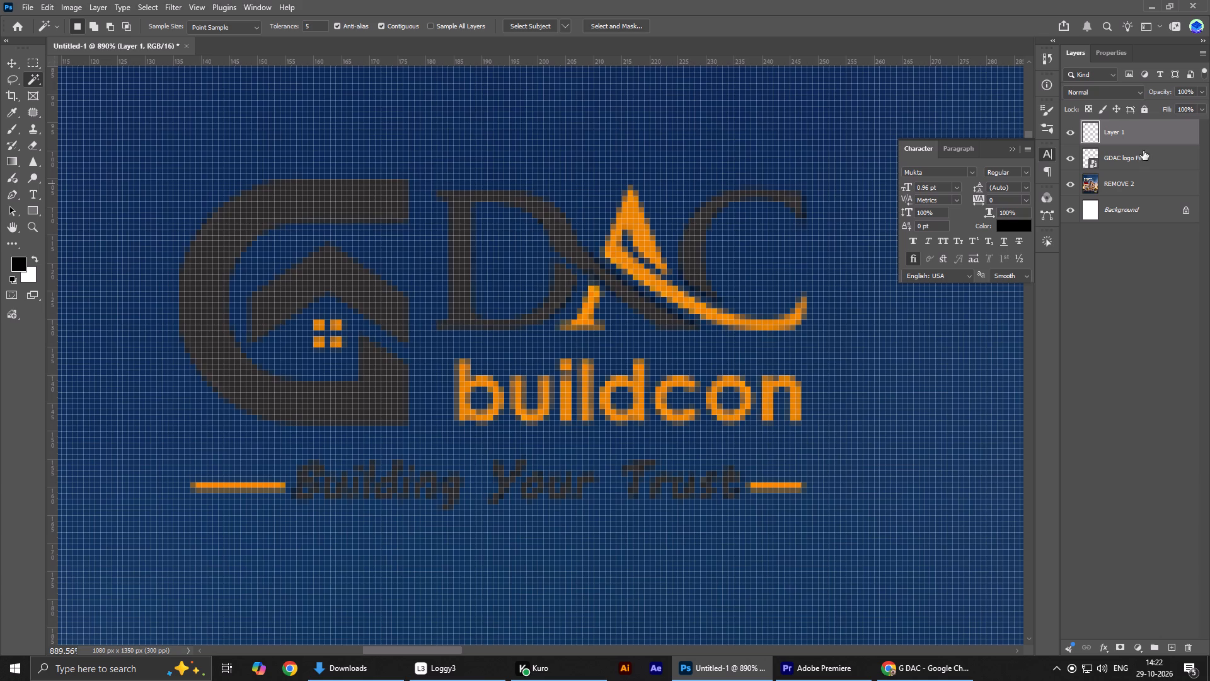
{"action": "left_click", "coordinate": [1107, 648]}
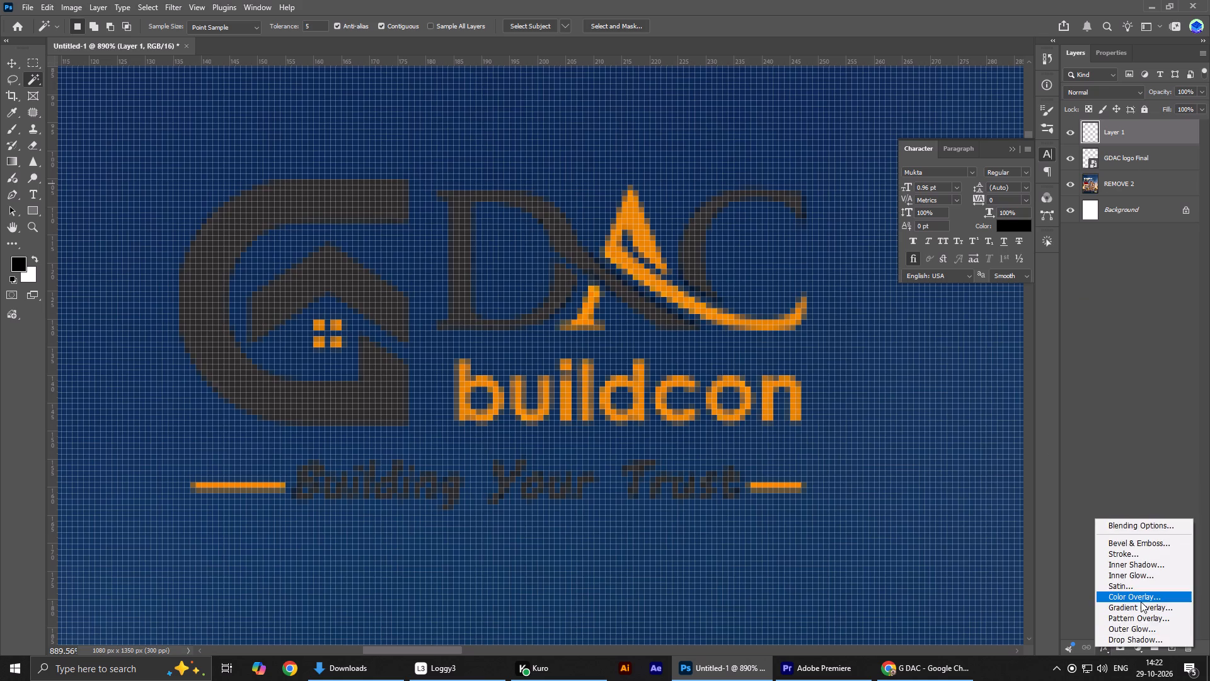
{"action": "left_click", "coordinate": [1141, 602]}
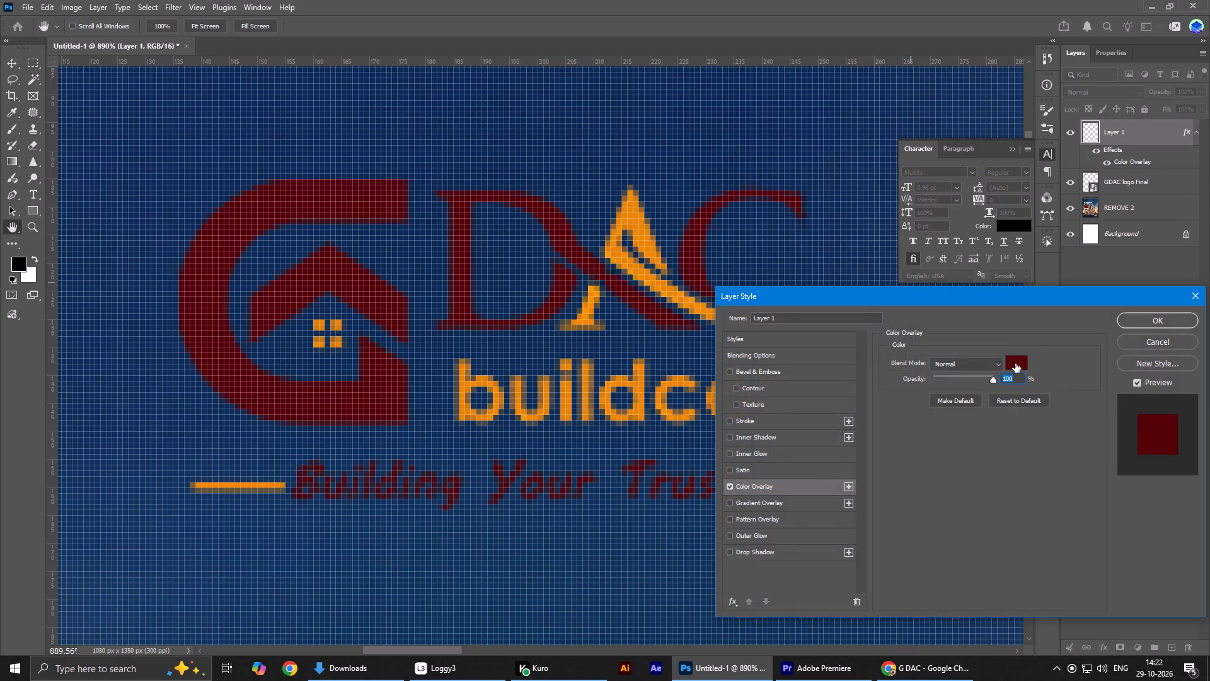
{"action": "left_click", "coordinate": [1015, 363]}
{"action": "left_click_drag", "start_coordinate": [638, 467], "coordinate": [301, 371]}
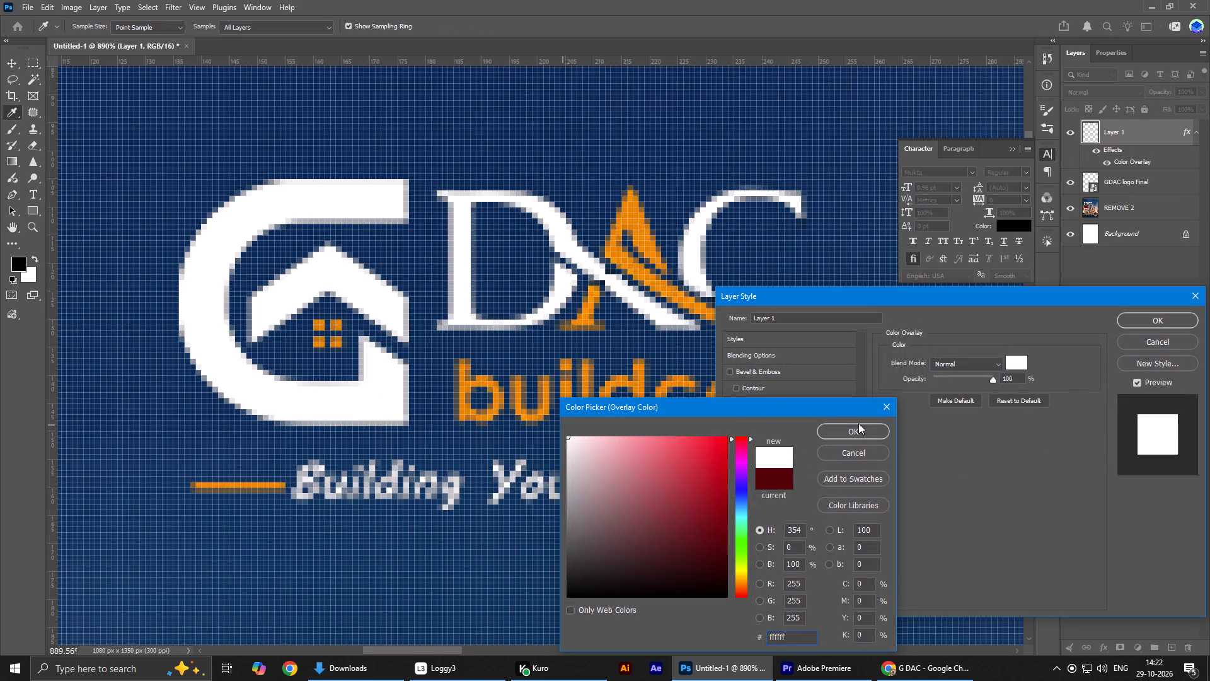
{"action": "left_click", "coordinate": [857, 423]}
{"action": "left_click", "coordinate": [1161, 325]}
Merge the white logo parts layer with the GDAC logo Final layer.
{"action": "left_click_drag", "start_coordinate": [1143, 176], "coordinate": [1141, 185], "text": "shift"}
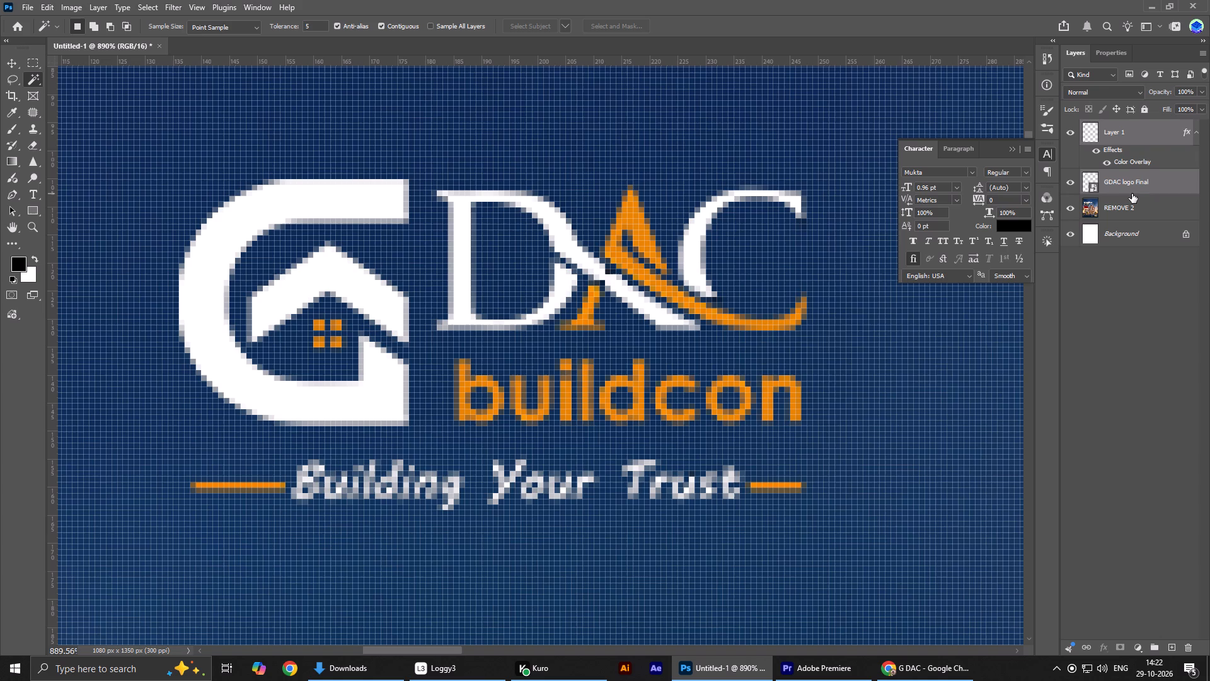
{"action": "key", "text": "ctrl+e"}
{"action": "key", "text": "ctrl+0"}
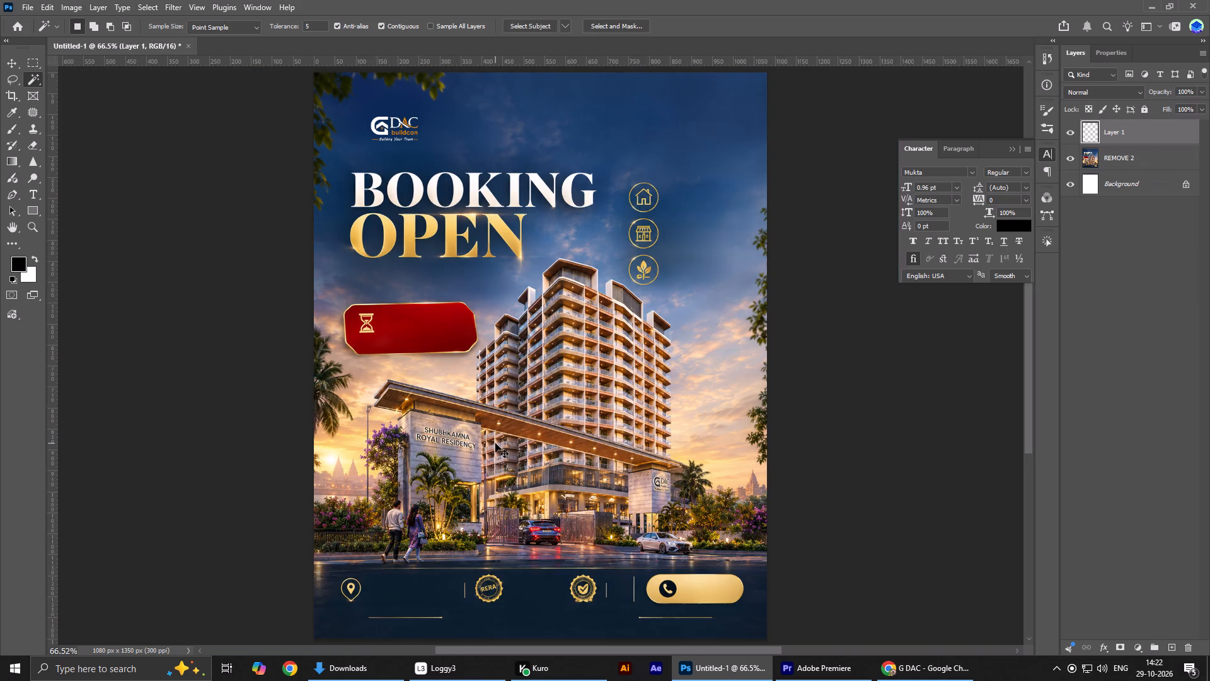
Enlarge the merged GDAC logo and move it into the poster's upper-left corner, nudging it slightly up above the BOOKING headline.
{"action": "key", "text": "v"}
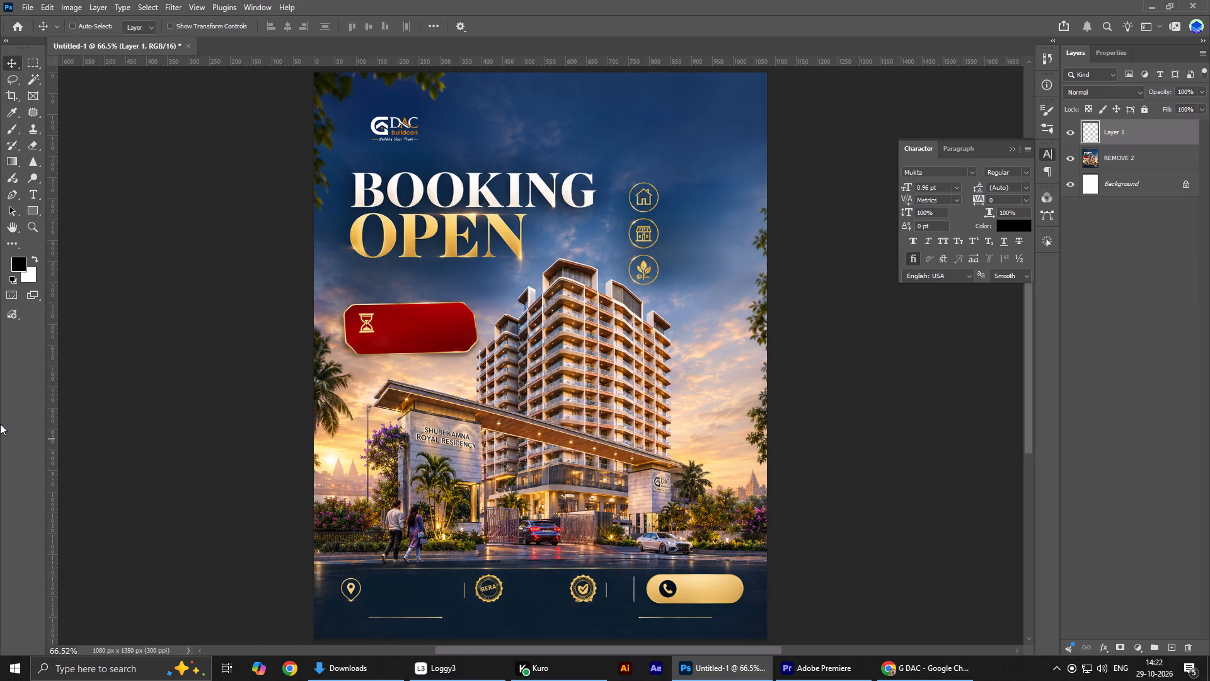
{"action": "key", "text": "ctrl+t"}
{"action": "left_click_drag", "start_coordinate": [413, 130], "coordinate": [432, 124]}
{"action": "left_click_drag", "start_coordinate": [408, 138], "coordinate": [396, 119]}
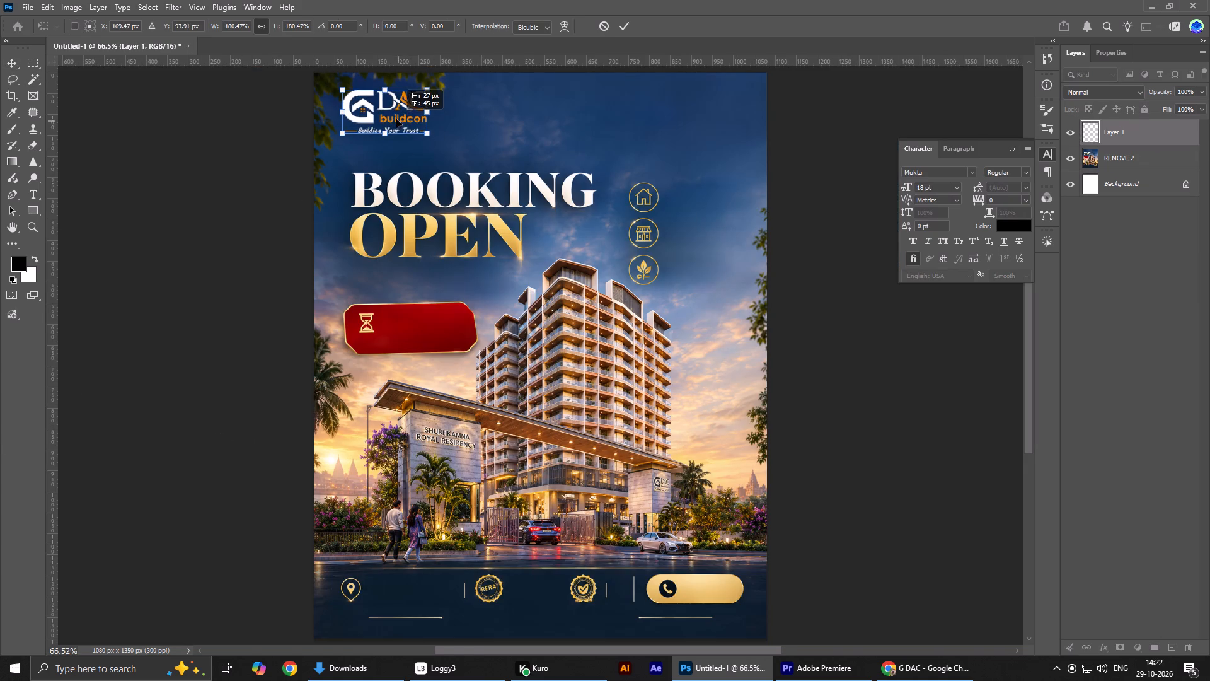
{"action": "left_click_drag", "start_coordinate": [396, 119], "coordinate": [392, 128]}
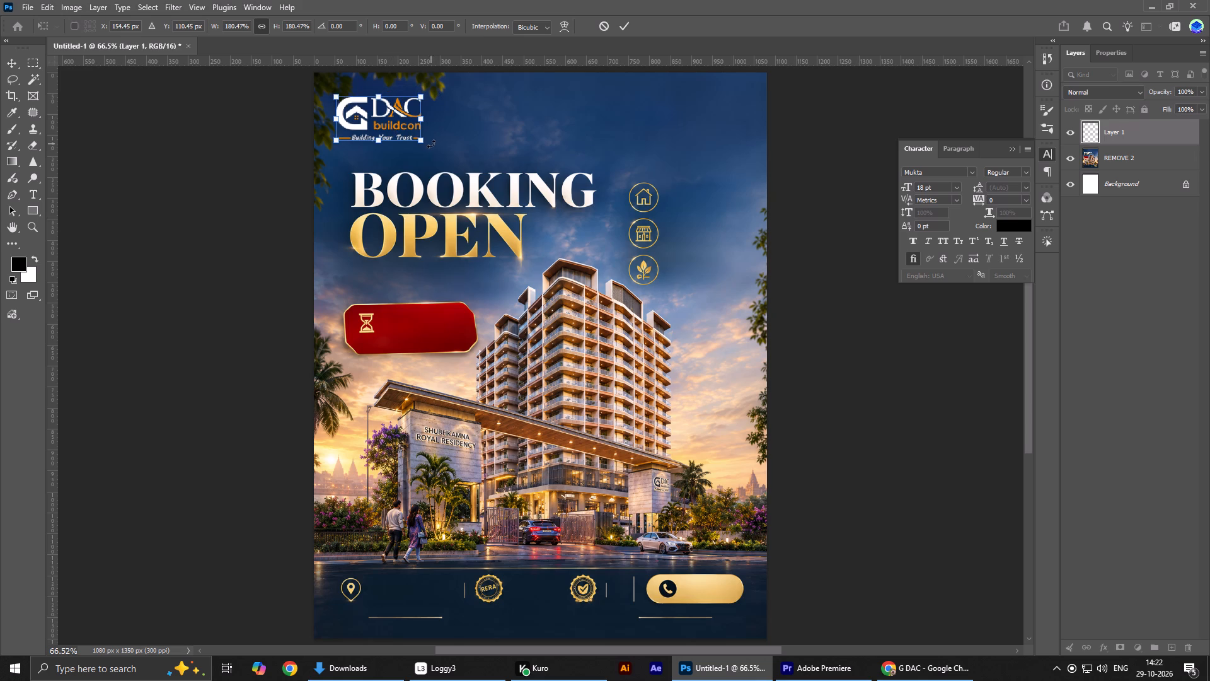
{"action": "left_click_drag", "start_coordinate": [420, 144], "coordinate": [428, 147]}
{"action": "key", "text": "Return"}
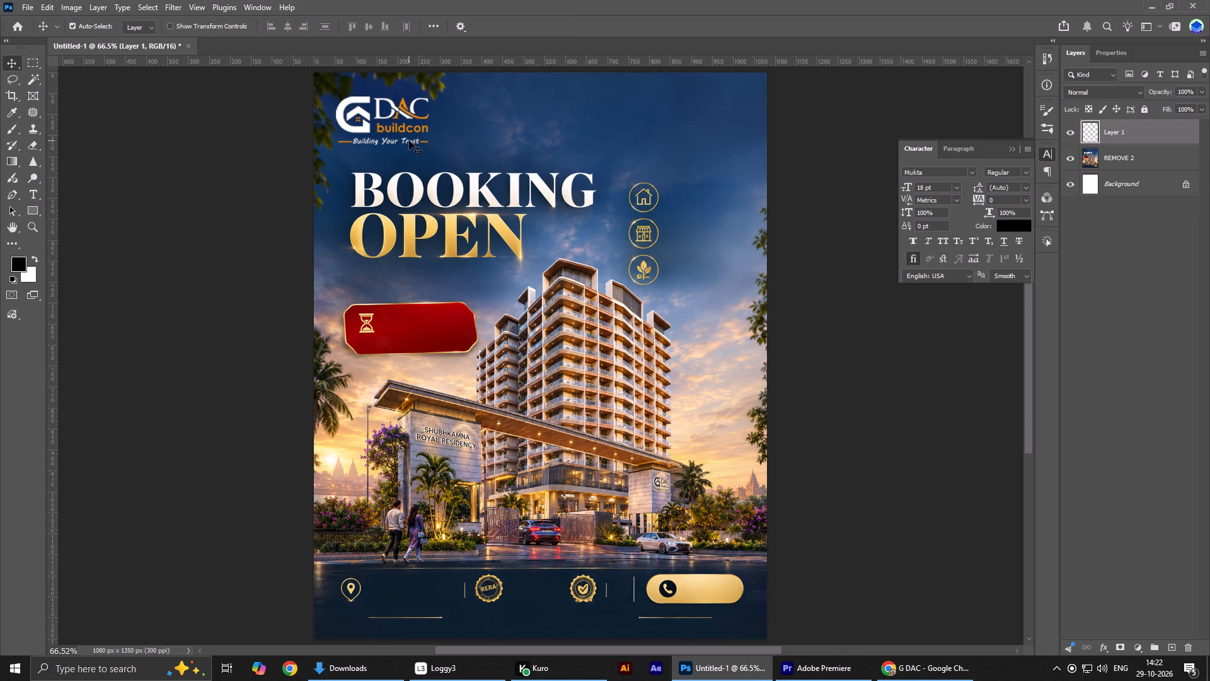
{"action": "key", "text": "Up"}
{"action": "key", "text": "Up"}
{"action": "key", "text": "Up"}
{"action": "key", "text": "Up"}
{"action": "key", "text": "Up"}
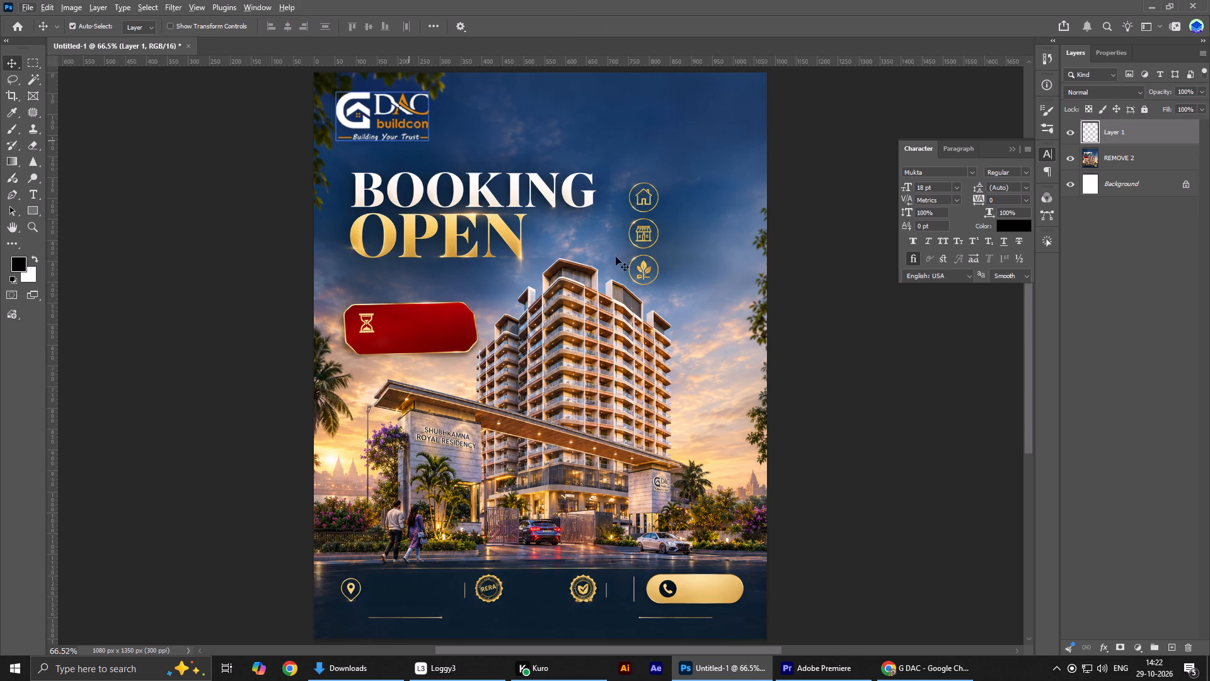
Switch to the ChatGPT conversation in Chrome to view the original 4:5 Booking Open image.
{"action": "key", "text": "alt+Tab"}
{"action": "key", "text": "alt+Tab"}
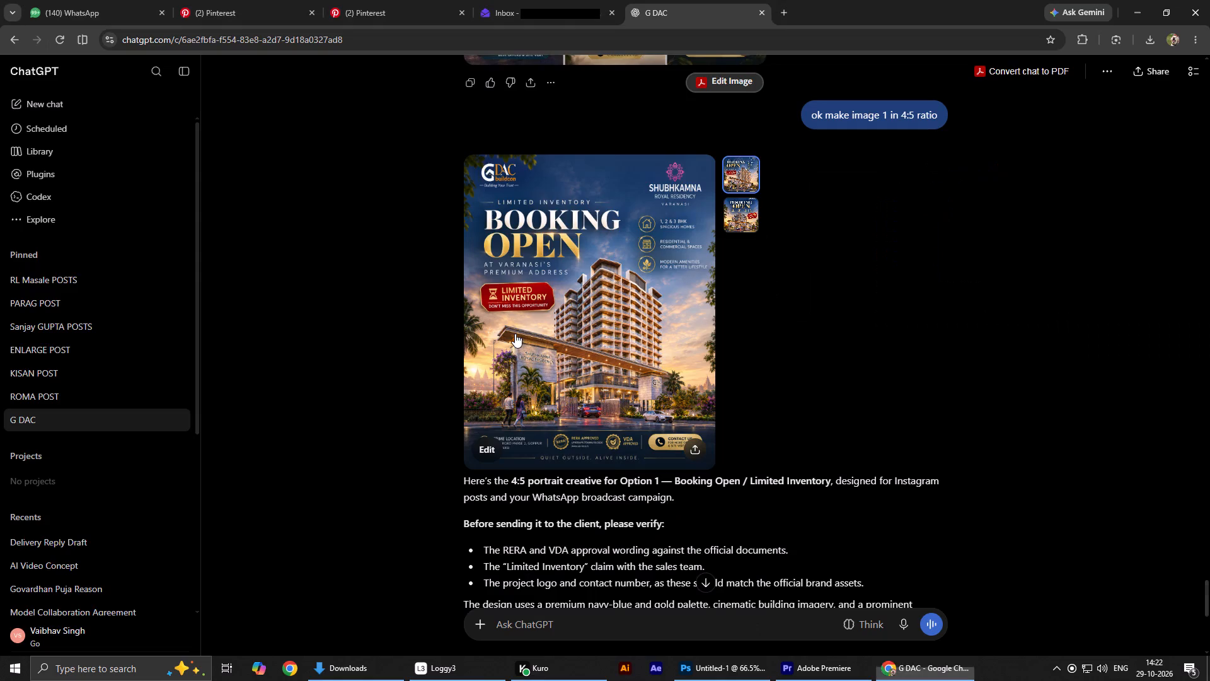
Open the 4:5 Booking Open image, run a Google Lens selection on its tagline and copy the text "AT VARANASI'S PREMIUM ADDRESS".
{"action": "left_click", "coordinate": [569, 294]}
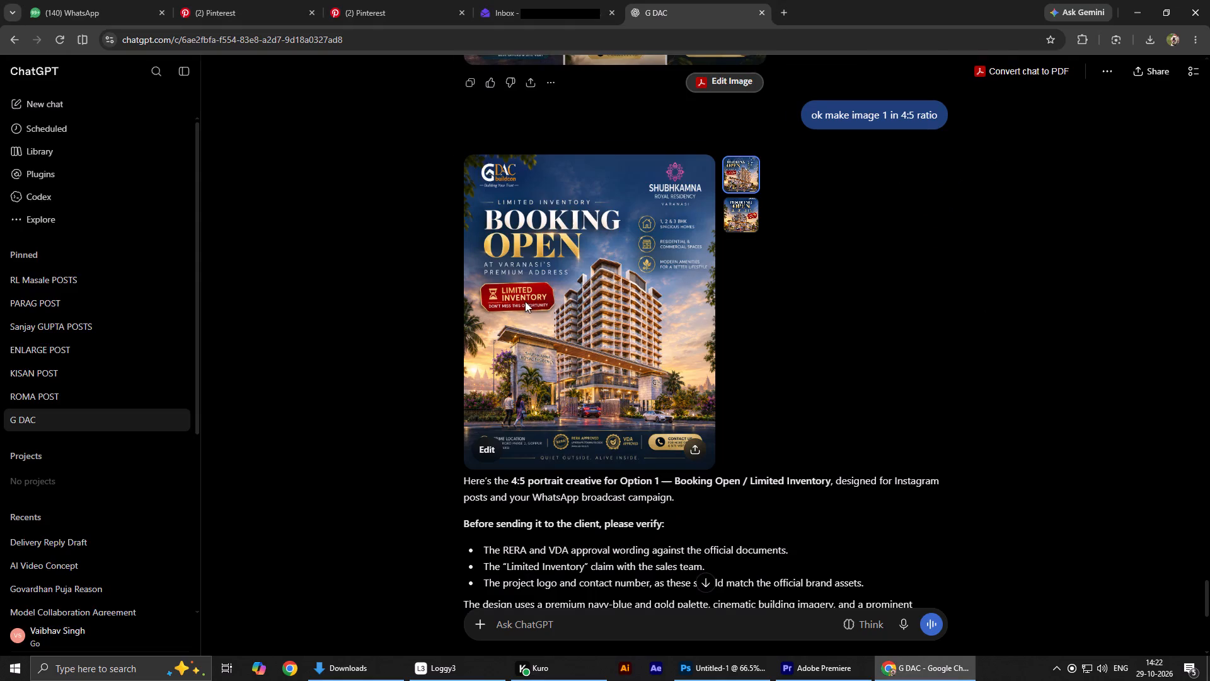
{"action": "right_click", "coordinate": [525, 301]}
{"action": "left_click", "coordinate": [596, 388]}
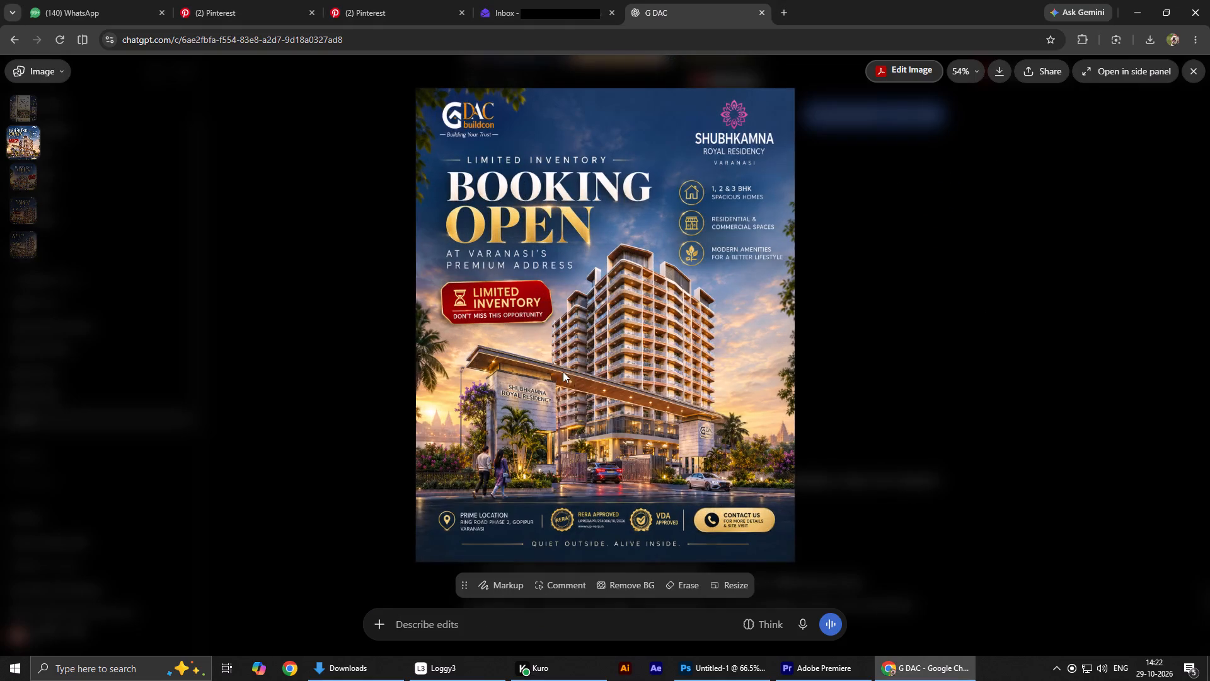
{"action": "left_click_drag", "start_coordinate": [614, 270], "coordinate": [727, 308]}
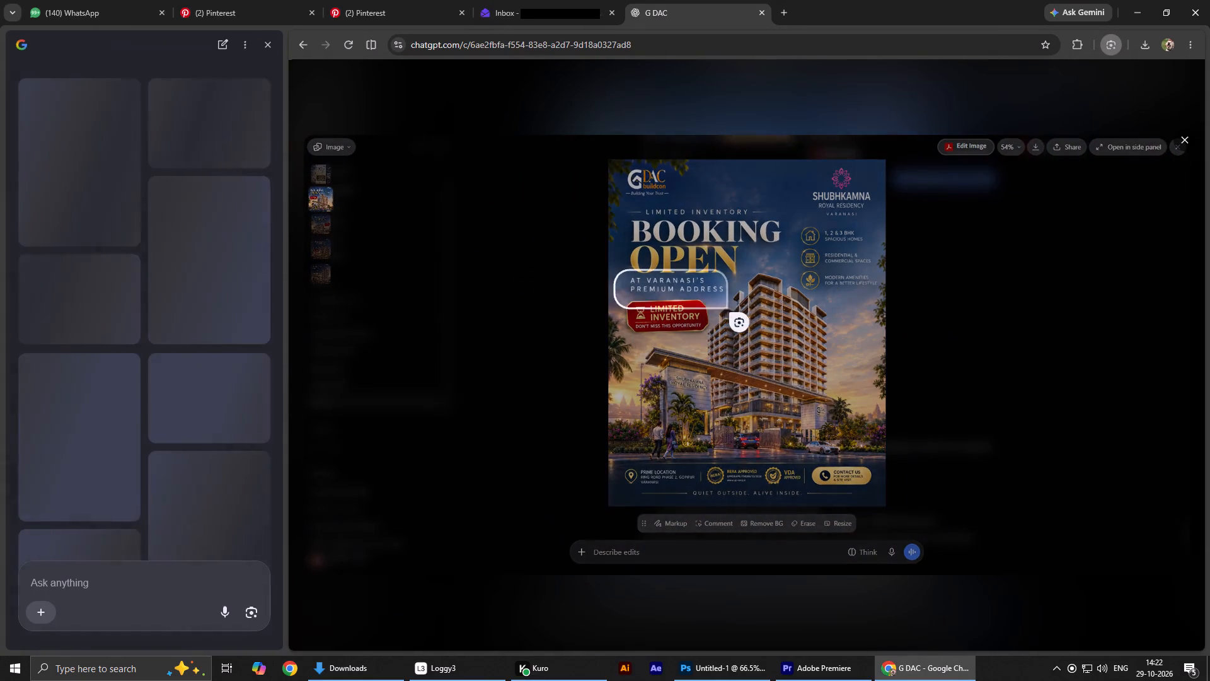
{"action": "left_click_drag", "start_coordinate": [727, 308], "coordinate": [738, 297]}
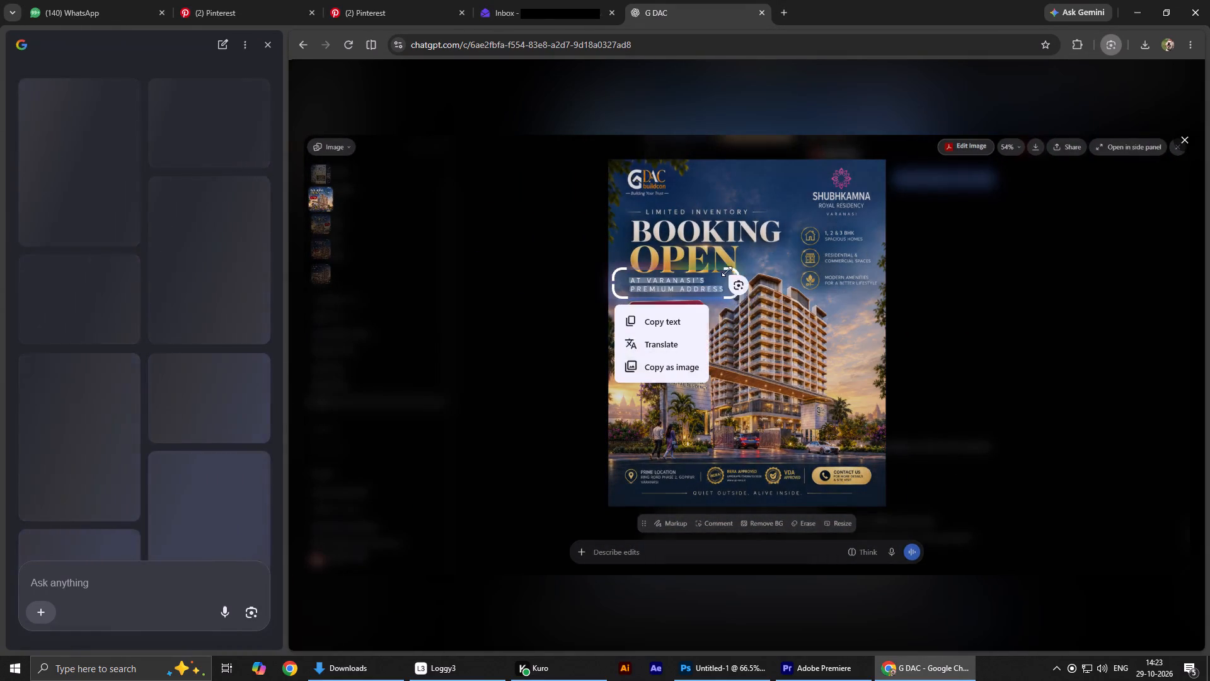
{"action": "left_click_drag", "start_coordinate": [727, 271], "coordinate": [733, 274]}
{"action": "left_click", "coordinate": [647, 322]}
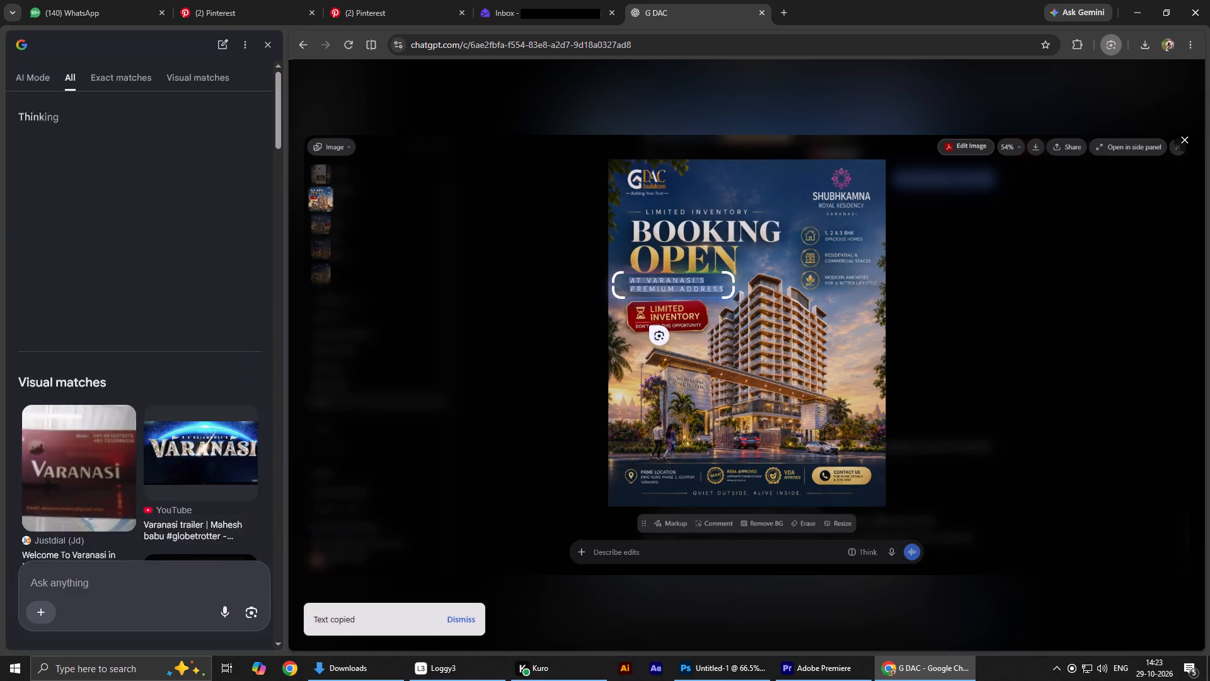
Switch to Photoshop and paste the copied tagline below OPEN as a new text layer, breaking the line before PREMIUM.
{"action": "key", "text": "alt+Tab"}
{"action": "key", "text": "t"}
{"action": "left_click", "coordinate": [377, 274]}
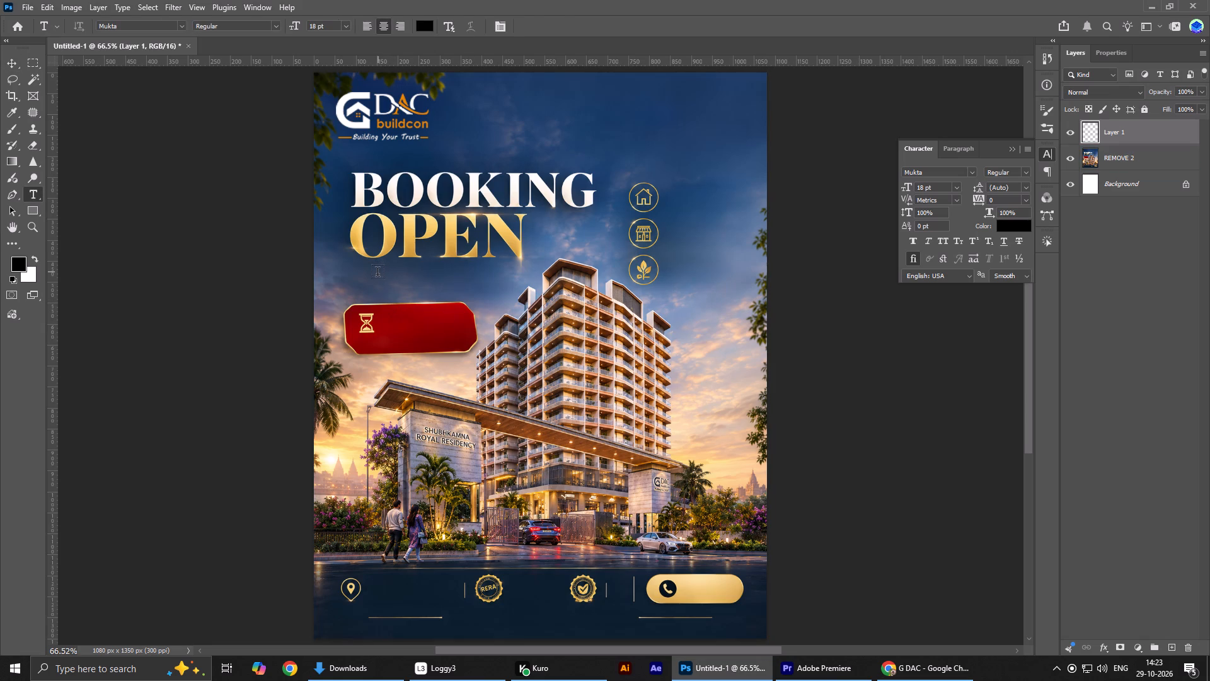
{"action": "key", "text": "ctrl+v"}
{"action": "key", "text": "alt+Tab"}
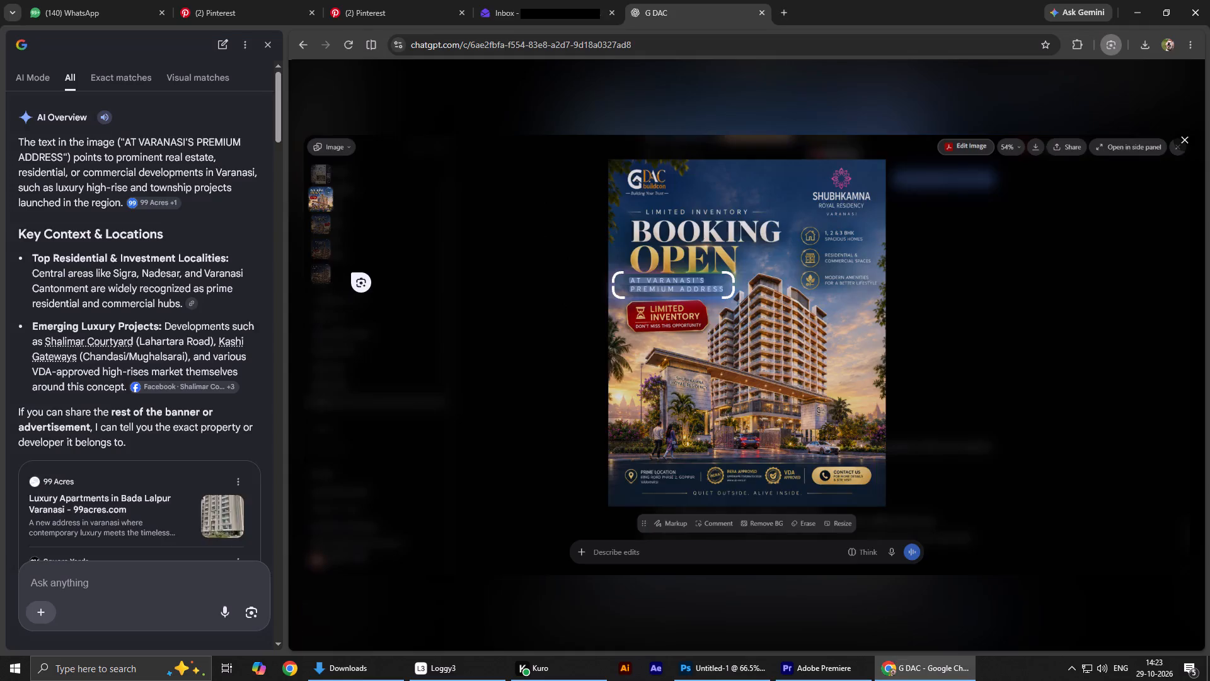
{"action": "key", "text": "alt+Tab"}
{"action": "left_click", "coordinate": [354, 272]}
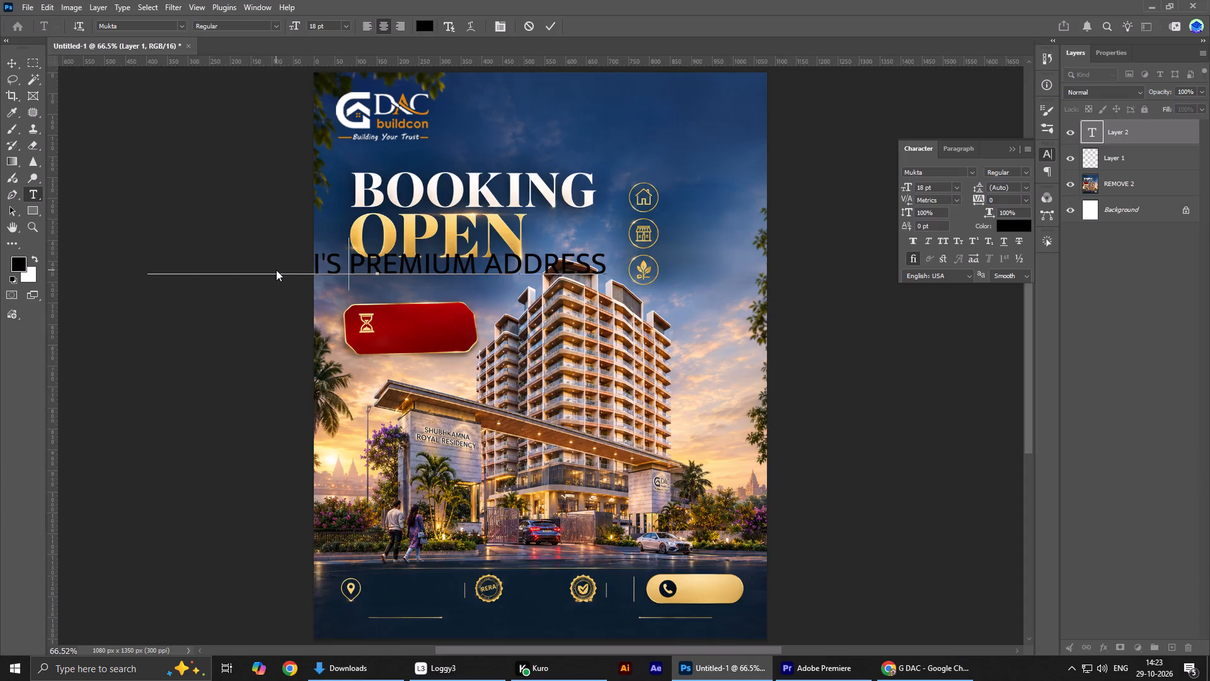
{"action": "key", "text": "BackSpace"}
{"action": "key", "text": "Return"}
{"action": "left_click", "coordinate": [546, 28]}
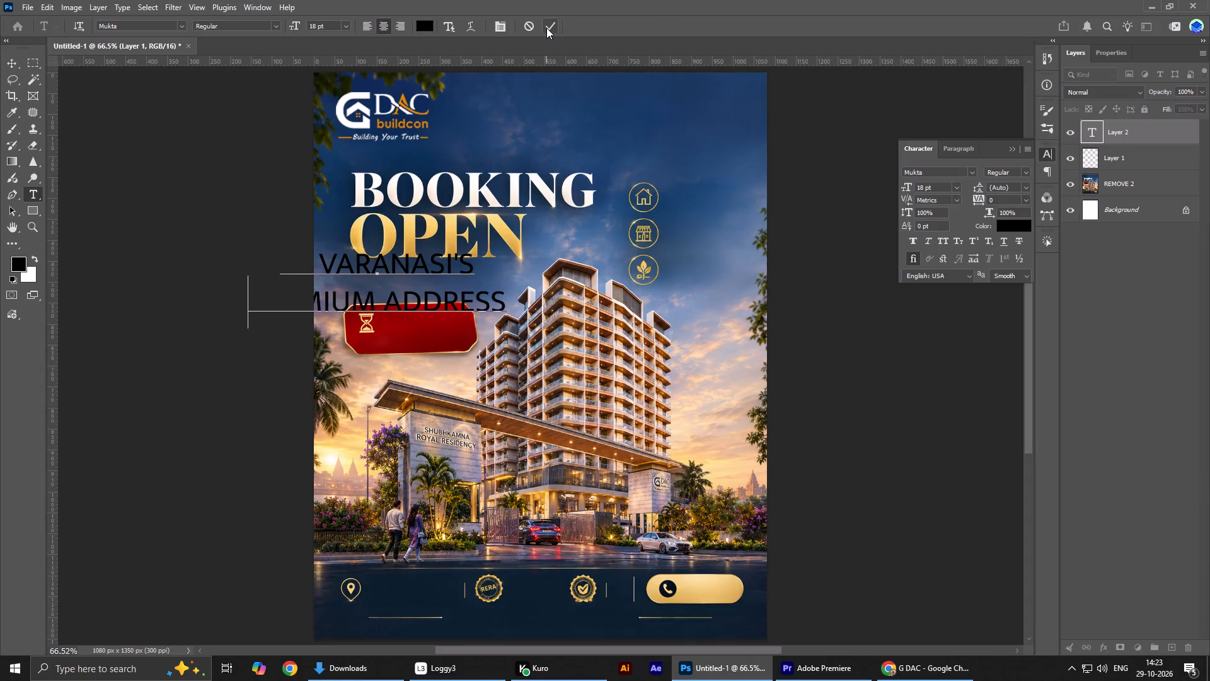
Change the tagline's font to Montserrat Light.
{"action": "left_click", "coordinate": [943, 170]}
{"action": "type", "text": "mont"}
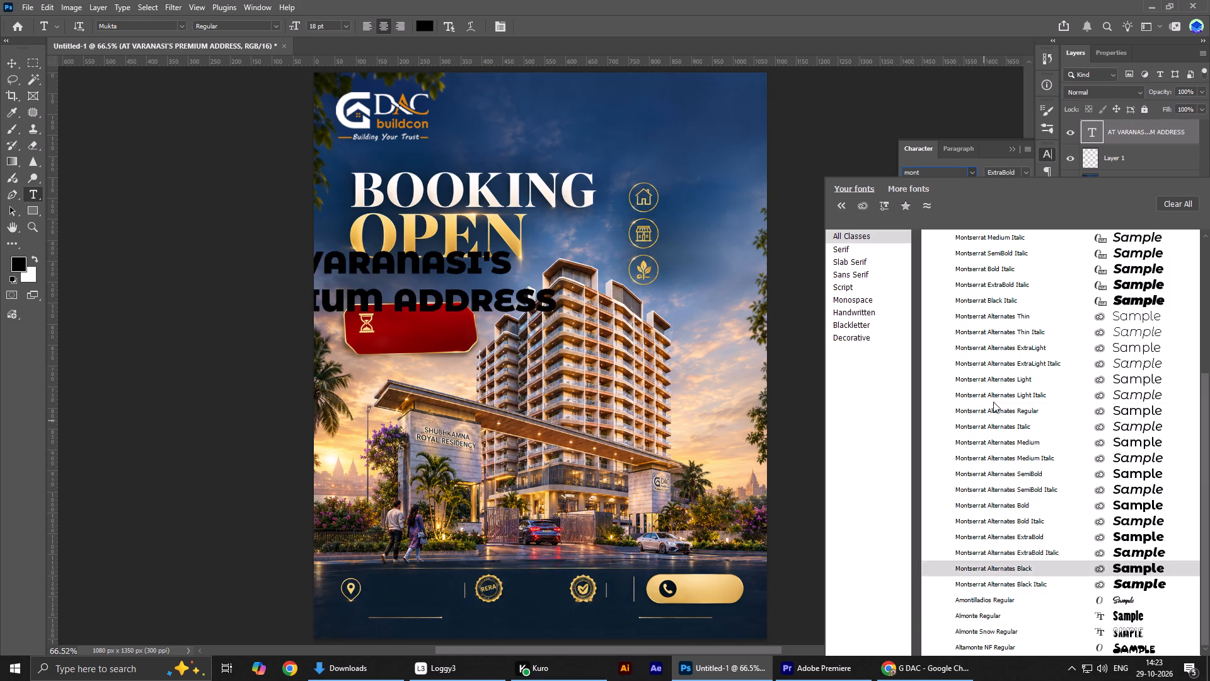
{"action": "scroll", "coordinate": [1001, 346], "scroll_direction": "up", "scroll_amount": 7}
{"action": "scroll", "coordinate": [1001, 340], "scroll_direction": "down", "scroll_amount": 1}
{"action": "scroll", "coordinate": [1001, 340], "scroll_direction": "up", "scroll_amount": 5}
{"action": "left_click", "coordinate": [1007, 266]}
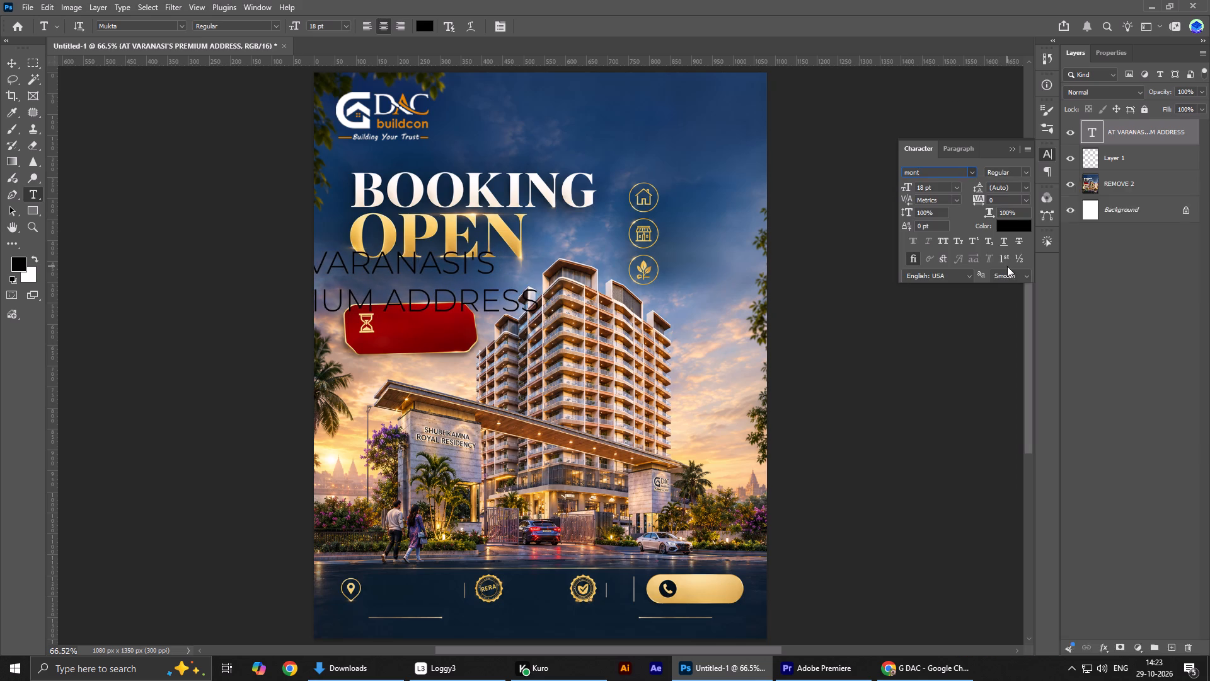
{"action": "key", "text": "ctrl+t"}
{"action": "key", "text": "ctrl+g"}
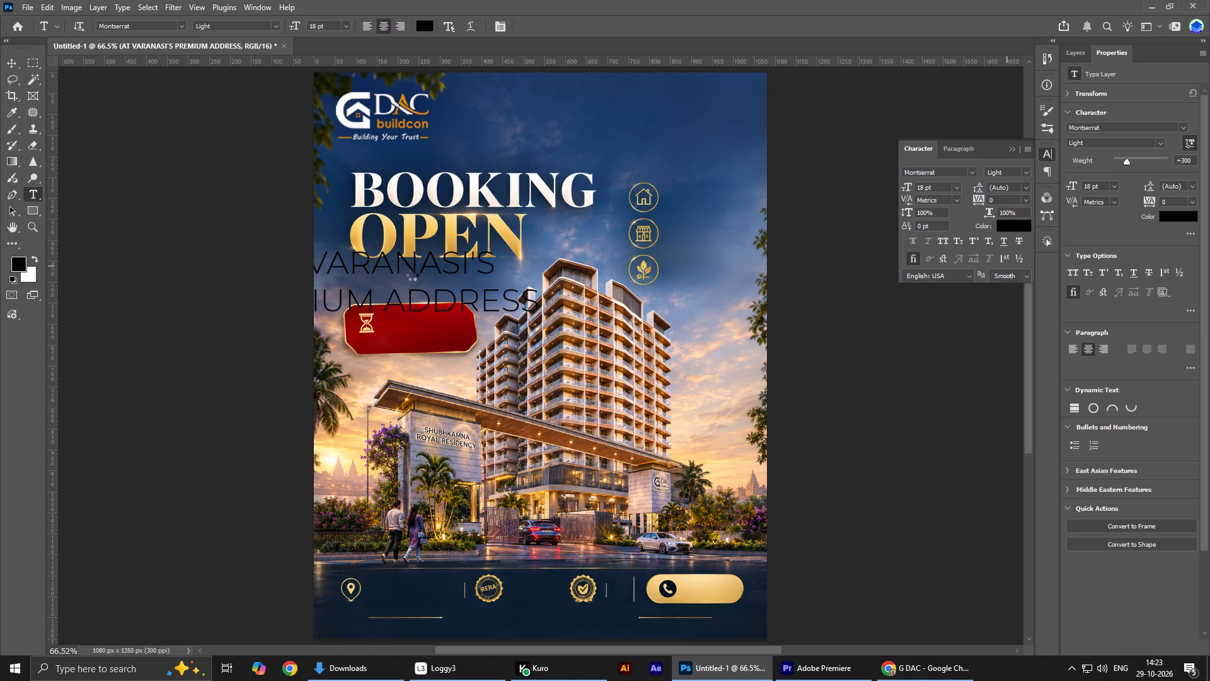
Left-align the two lines of the tagline.
{"action": "left_click", "coordinate": [20, 55]}
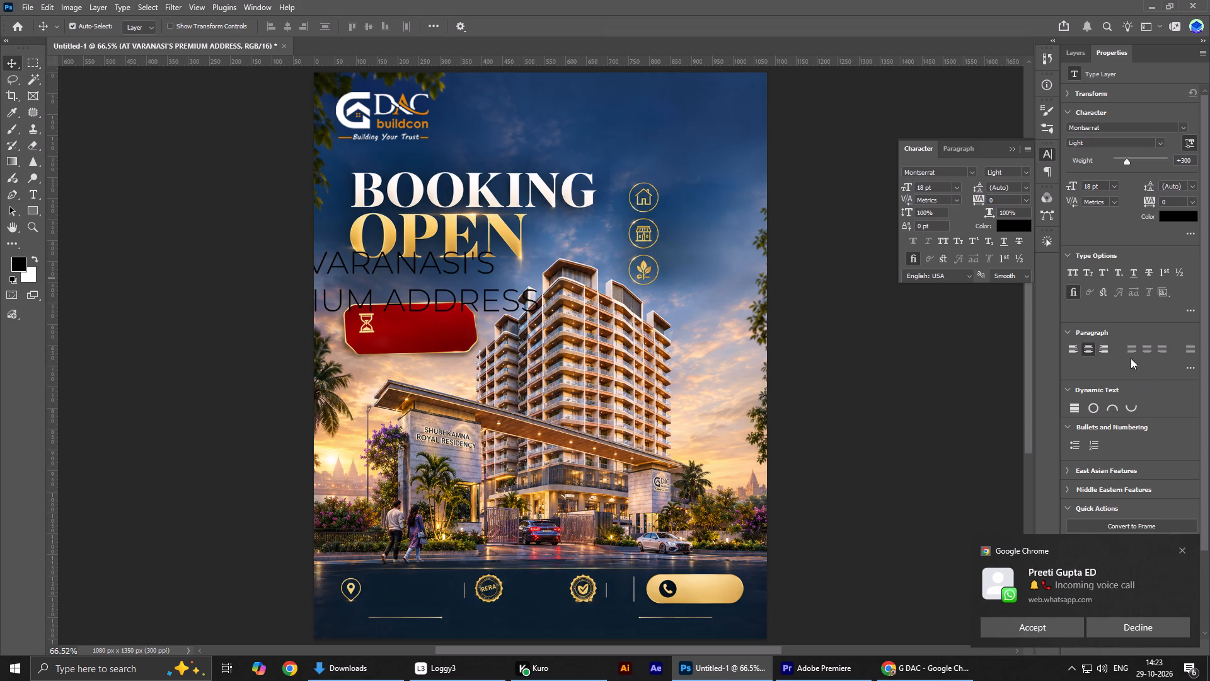
{"action": "left_click", "coordinate": [1073, 352]}
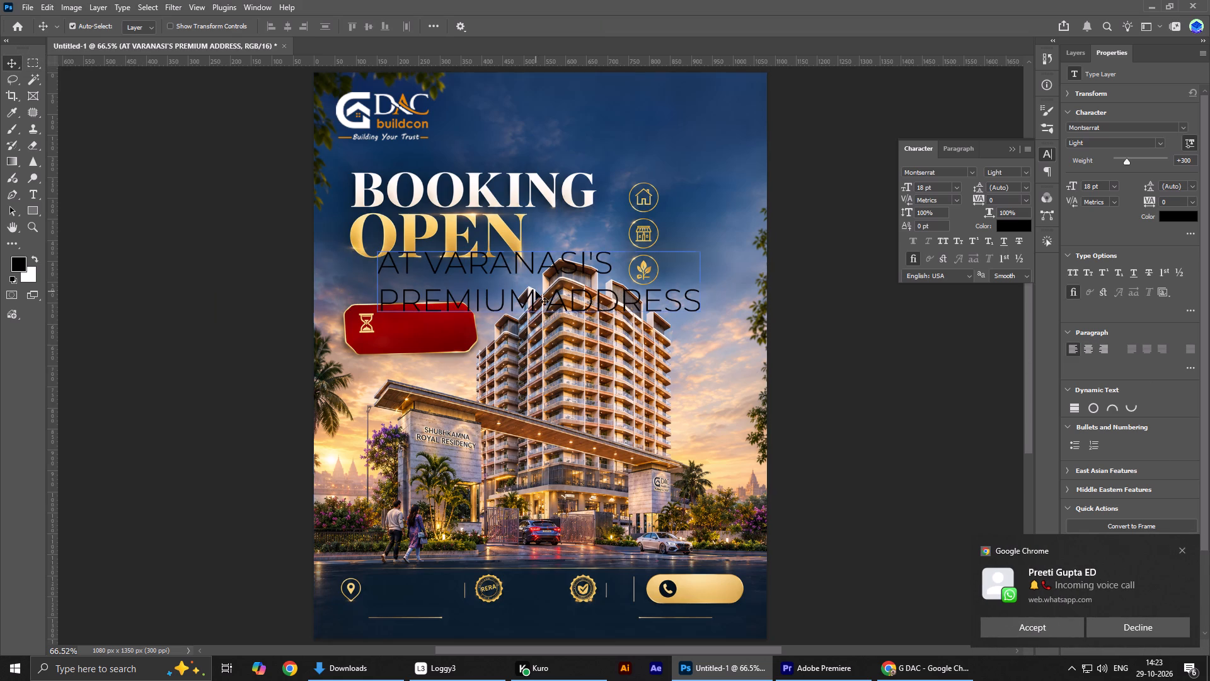
Scale the tagline down to about 7.46 pt and fit it between OPEN and the red badge, flush with the headline's left edge.
{"action": "left_click", "coordinate": [529, 288]}
{"action": "key", "text": "ctrl+t"}
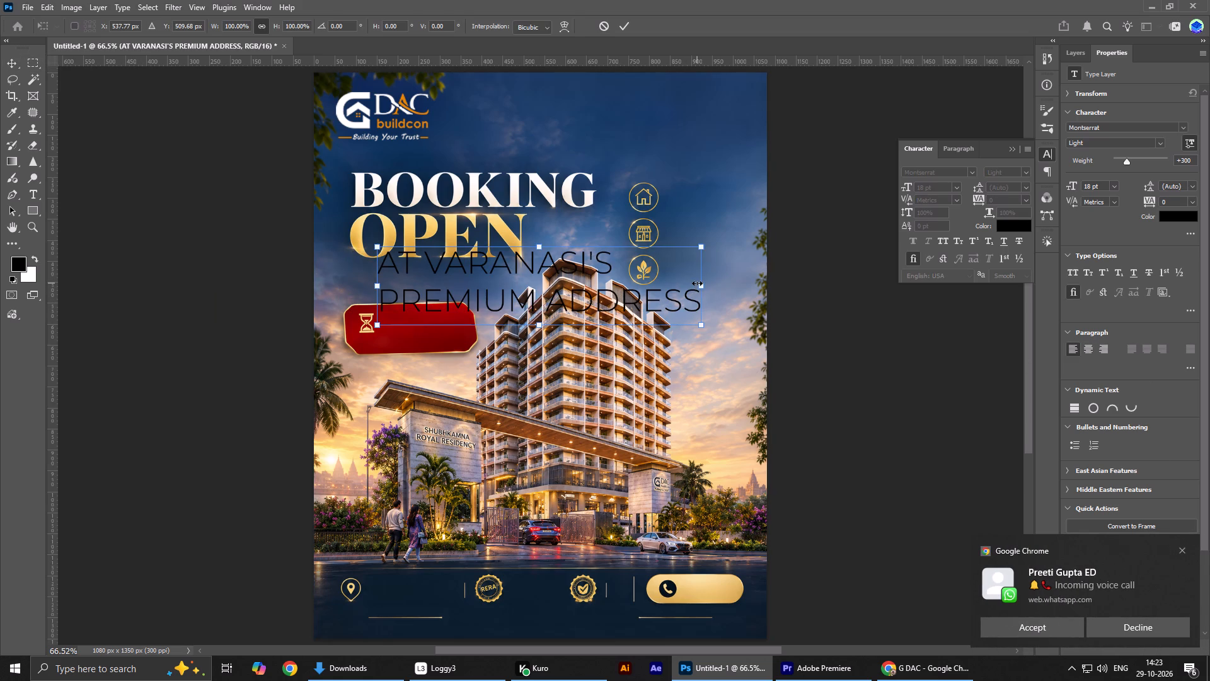
{"action": "left_click_drag", "start_coordinate": [697, 283], "coordinate": [486, 308]}
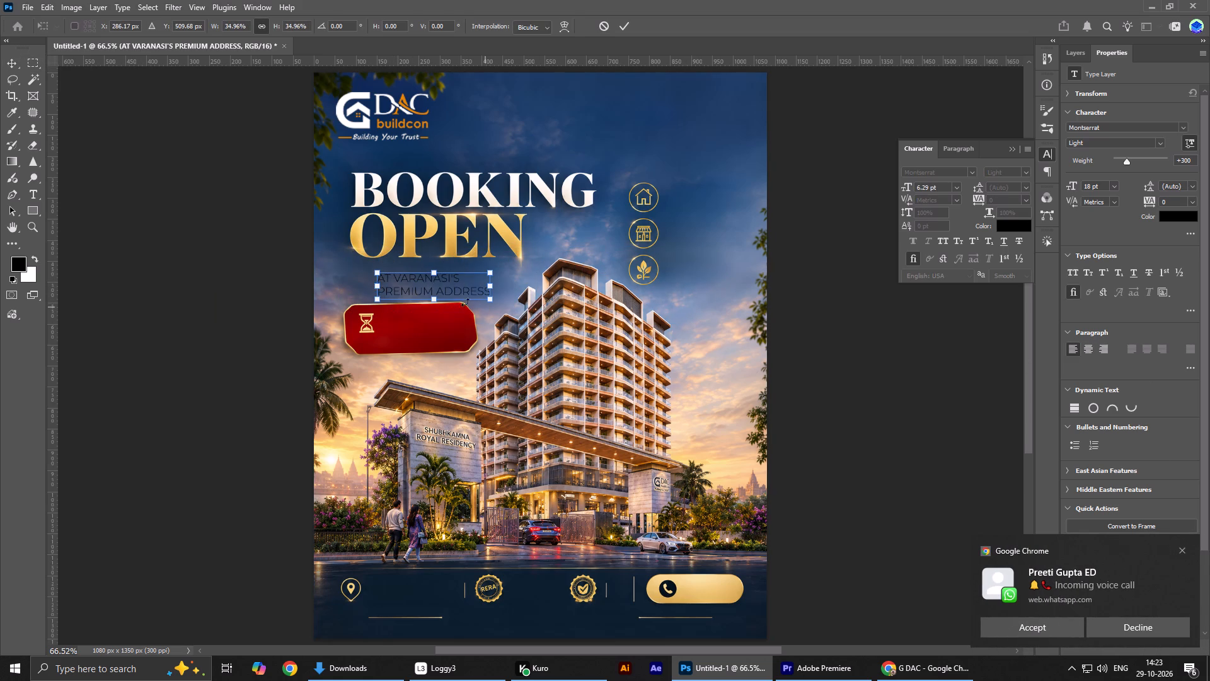
{"action": "left_click_drag", "start_coordinate": [453, 289], "coordinate": [430, 285]}
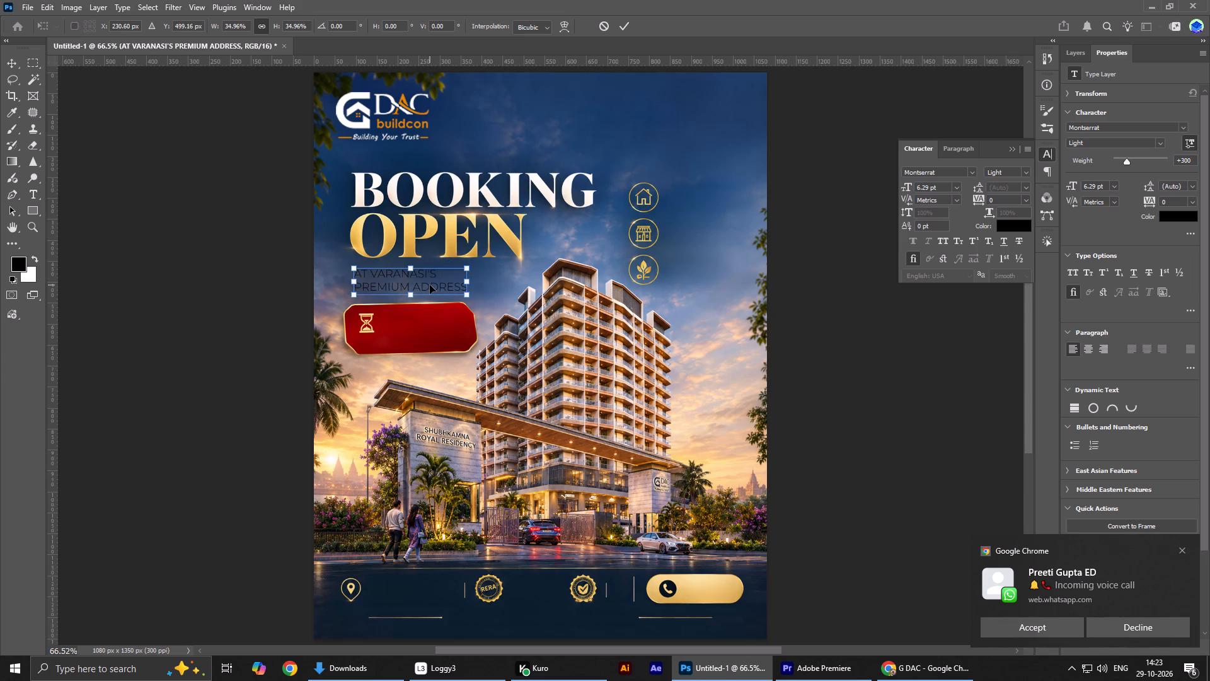
{"action": "key", "text": "Return"}
{"action": "left_click", "coordinate": [430, 285]}
{"action": "key", "text": "ctrl+t"}
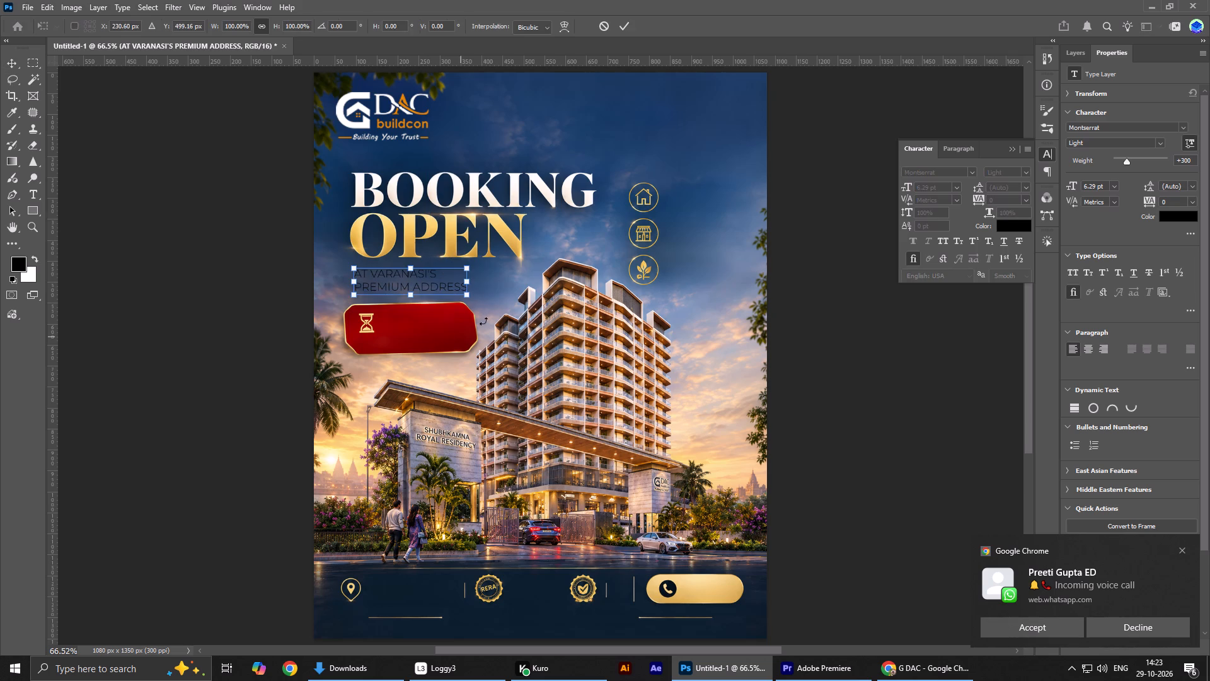
{"action": "left_click_drag", "start_coordinate": [471, 298], "coordinate": [492, 304]}
{"action": "key", "text": "Return"}
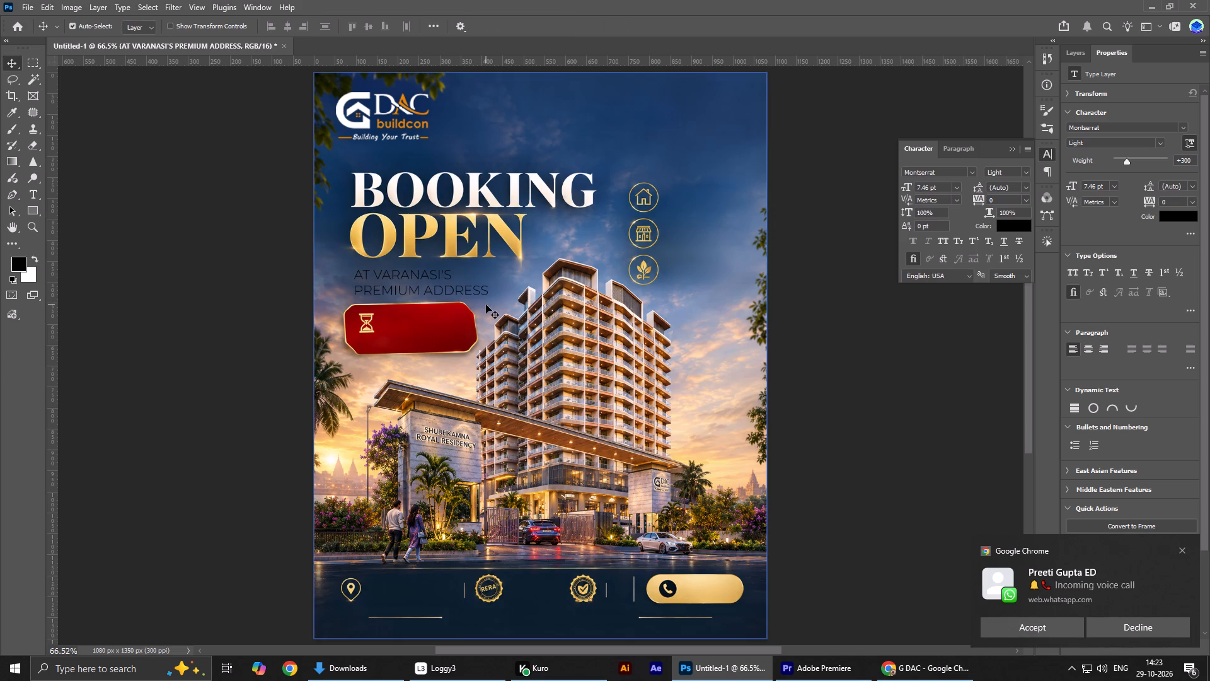
Nudge the tagline slightly up and two small increments to the right to fine-tune its alignment under OPEN.
{"action": "key", "text": "Up"}
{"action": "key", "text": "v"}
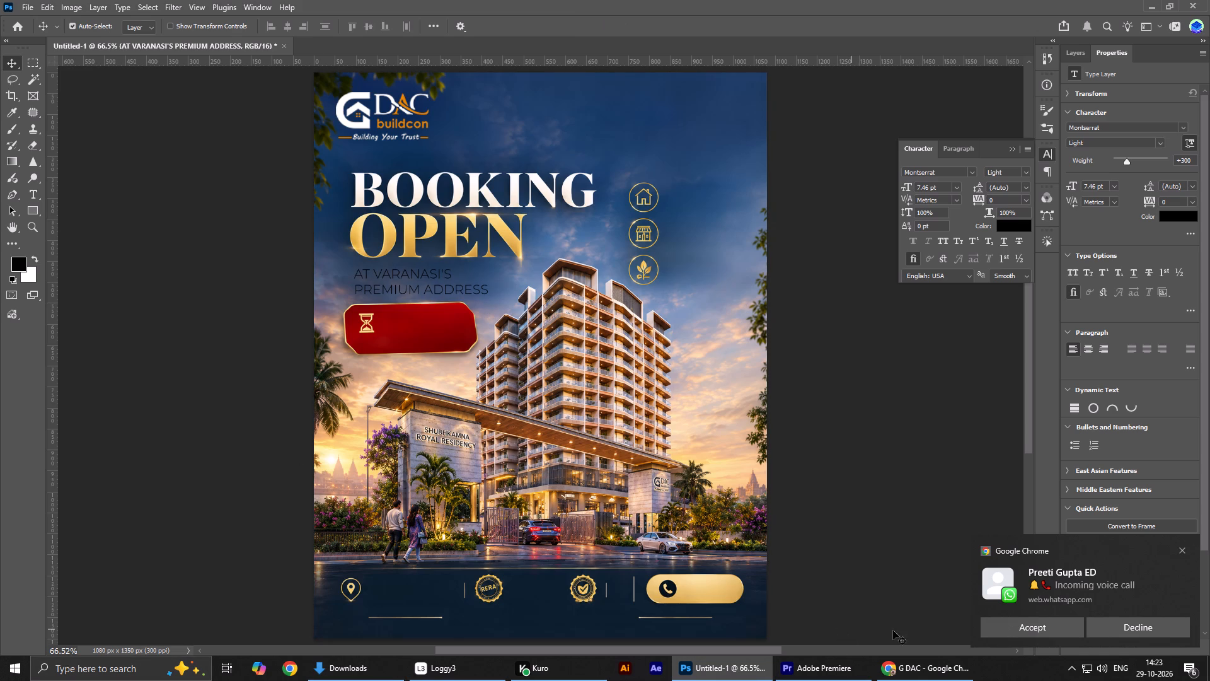
{"action": "left_click", "coordinate": [442, 289]}
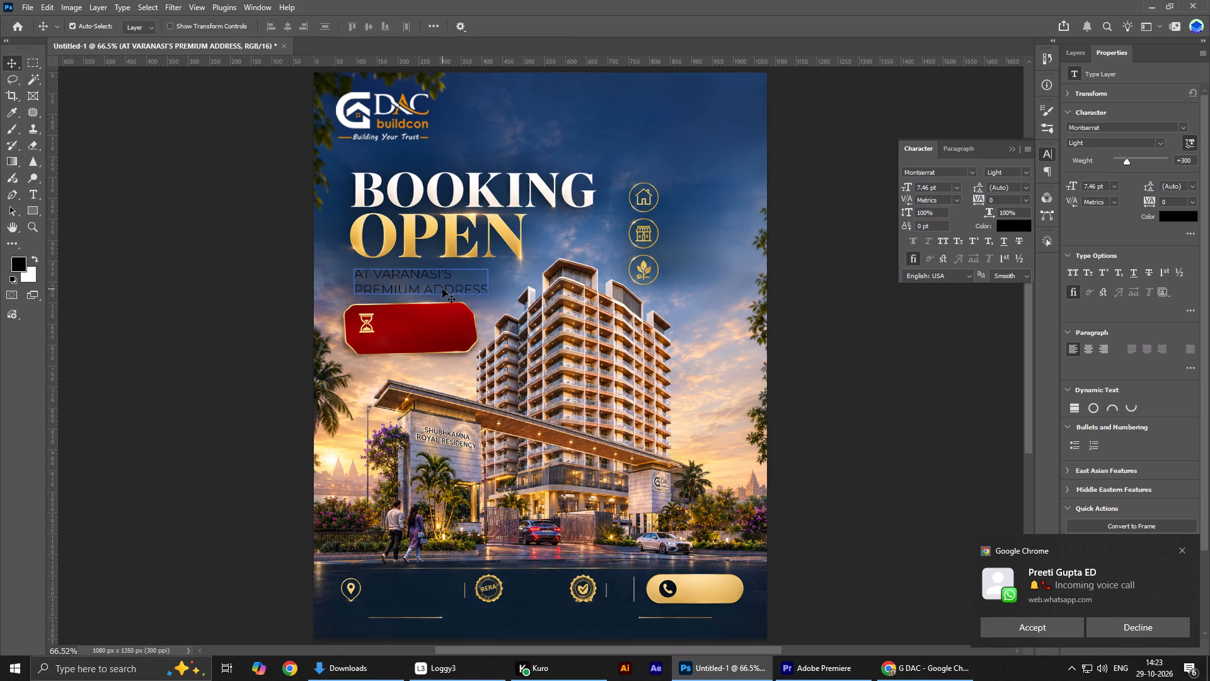
{"action": "key", "text": "Right"}
{"action": "key", "text": "Right"}
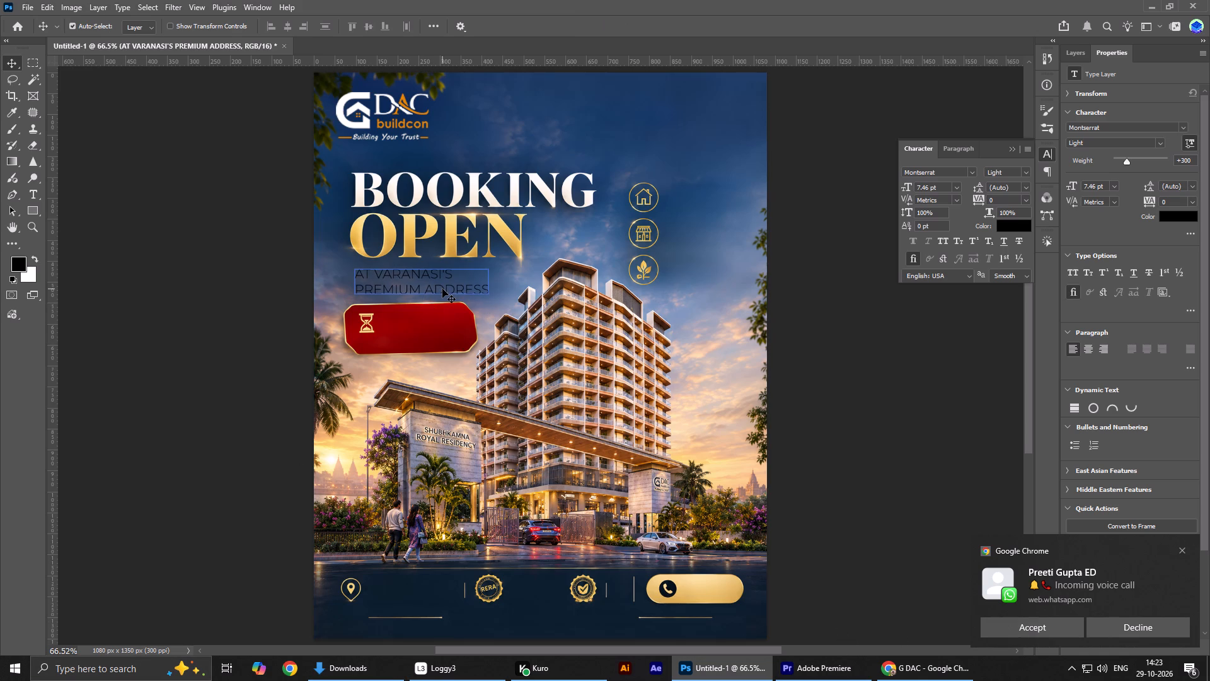
Change the tagline's text colour to white (#ffffff).
{"action": "left_click", "coordinate": [1020, 228]}
{"action": "left_click_drag", "start_coordinate": [583, 469], "coordinate": [553, 450]}
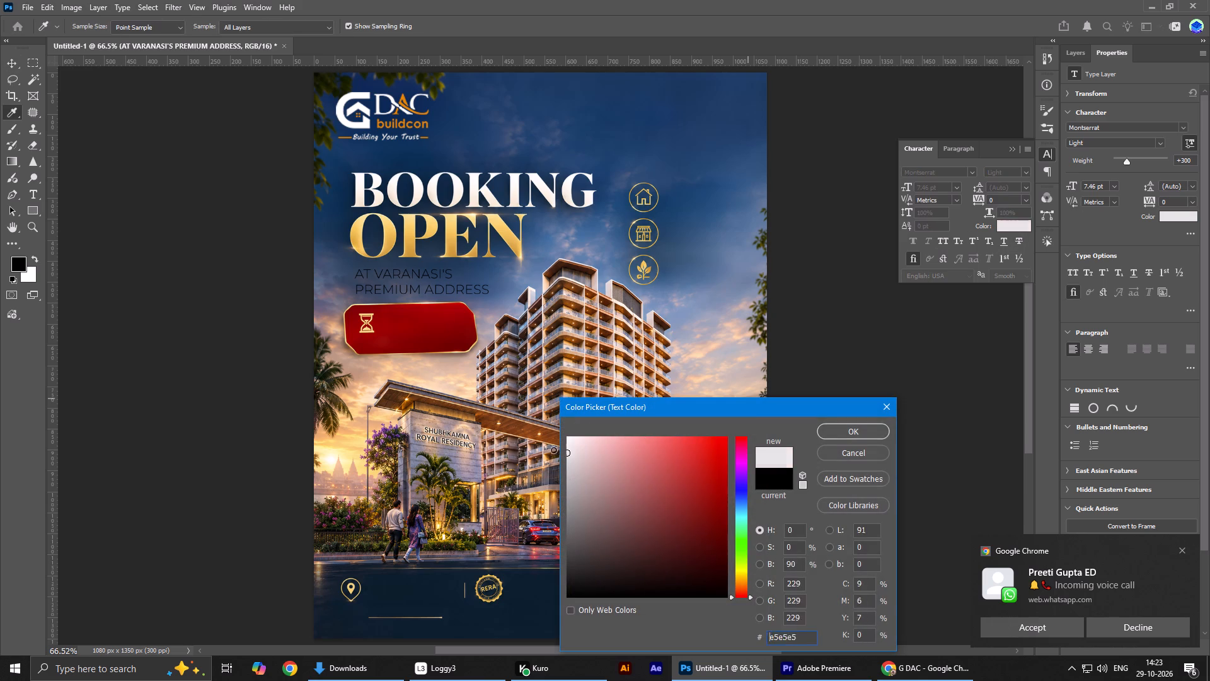
{"action": "left_click_drag", "start_coordinate": [553, 450], "coordinate": [551, 443]}
{"action": "left_click_drag", "start_coordinate": [573, 448], "coordinate": [533, 422]}
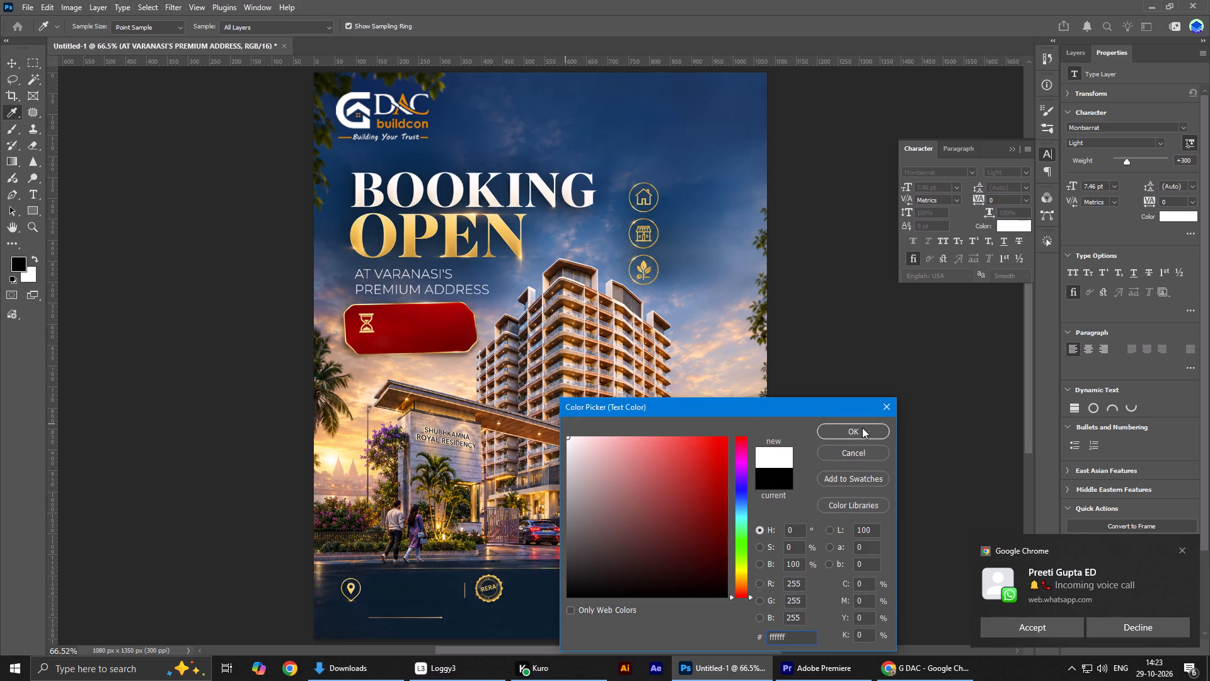
{"action": "left_click", "coordinate": [861, 426]}
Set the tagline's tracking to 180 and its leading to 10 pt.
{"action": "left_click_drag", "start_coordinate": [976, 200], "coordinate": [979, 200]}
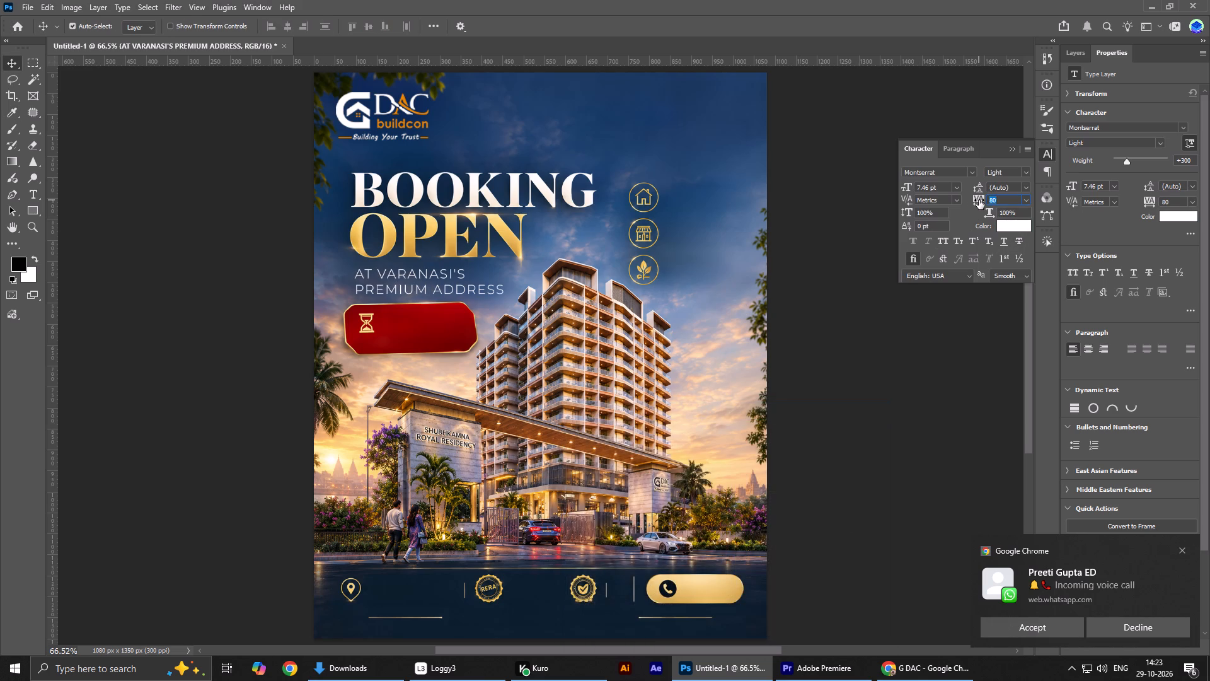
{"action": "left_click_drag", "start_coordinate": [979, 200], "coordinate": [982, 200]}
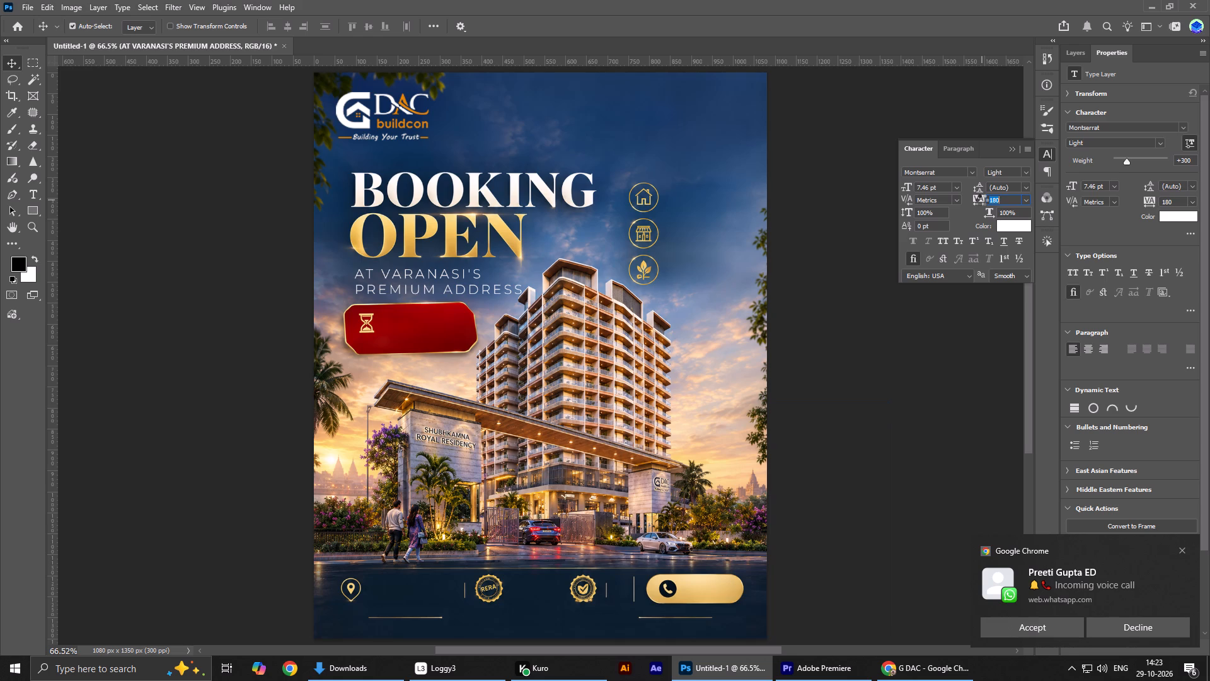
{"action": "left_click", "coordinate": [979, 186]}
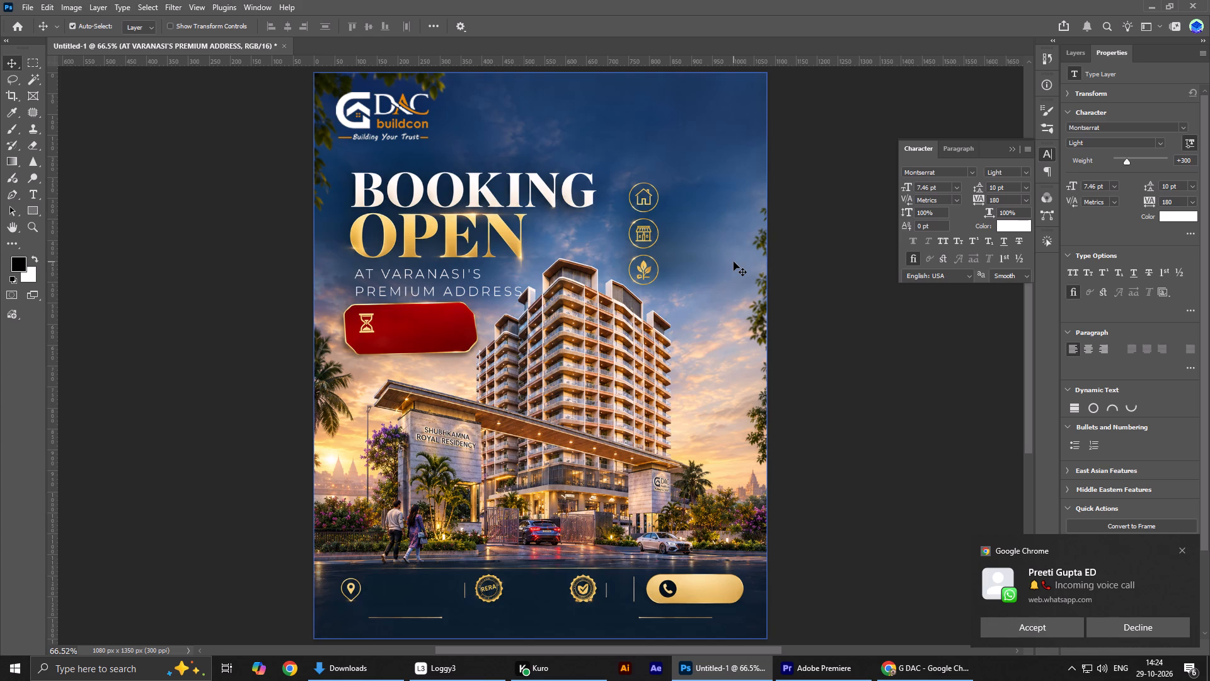
Scale the tagline down to about 79% and nudge it up closer beneath OPEN.
{"action": "key", "text": "ctrl+t"}
{"action": "left_click_drag", "start_coordinate": [525, 263], "coordinate": [490, 268]}
{"action": "key", "text": "Return"}
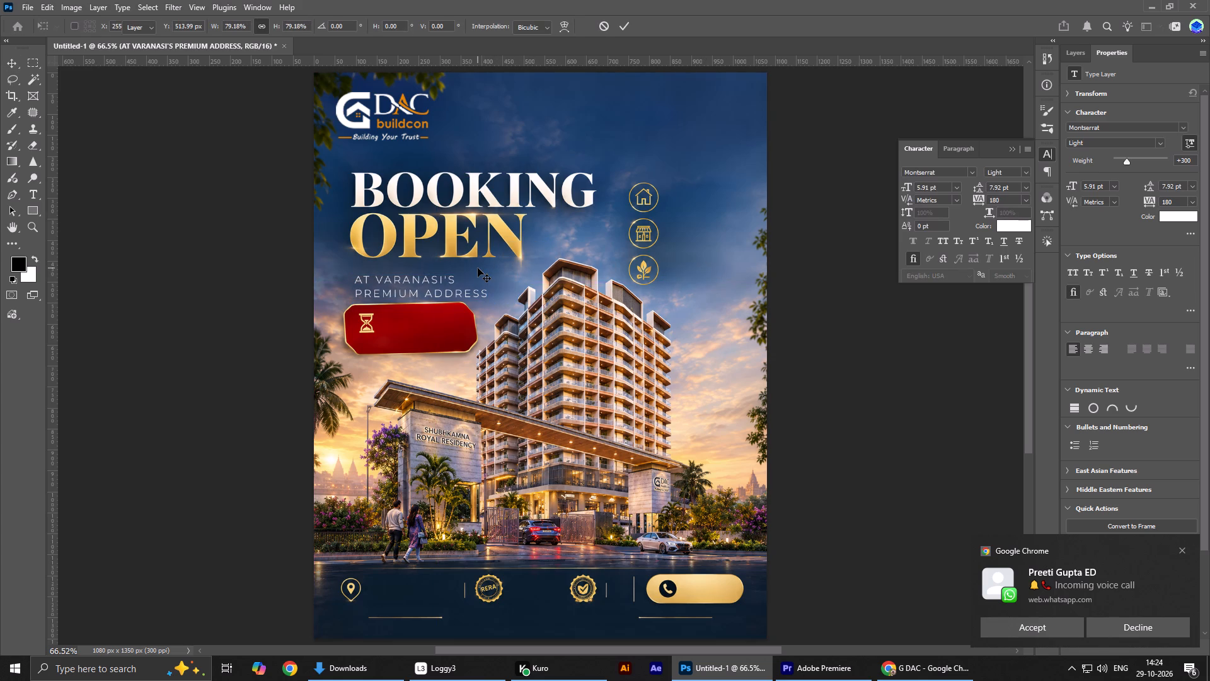
{"action": "key", "text": "shift+Up"}
{"action": "key", "text": "v"}
{"action": "key", "text": "shift+Up"}
{"action": "key", "text": "Down"}
{"action": "key", "text": "Down"}
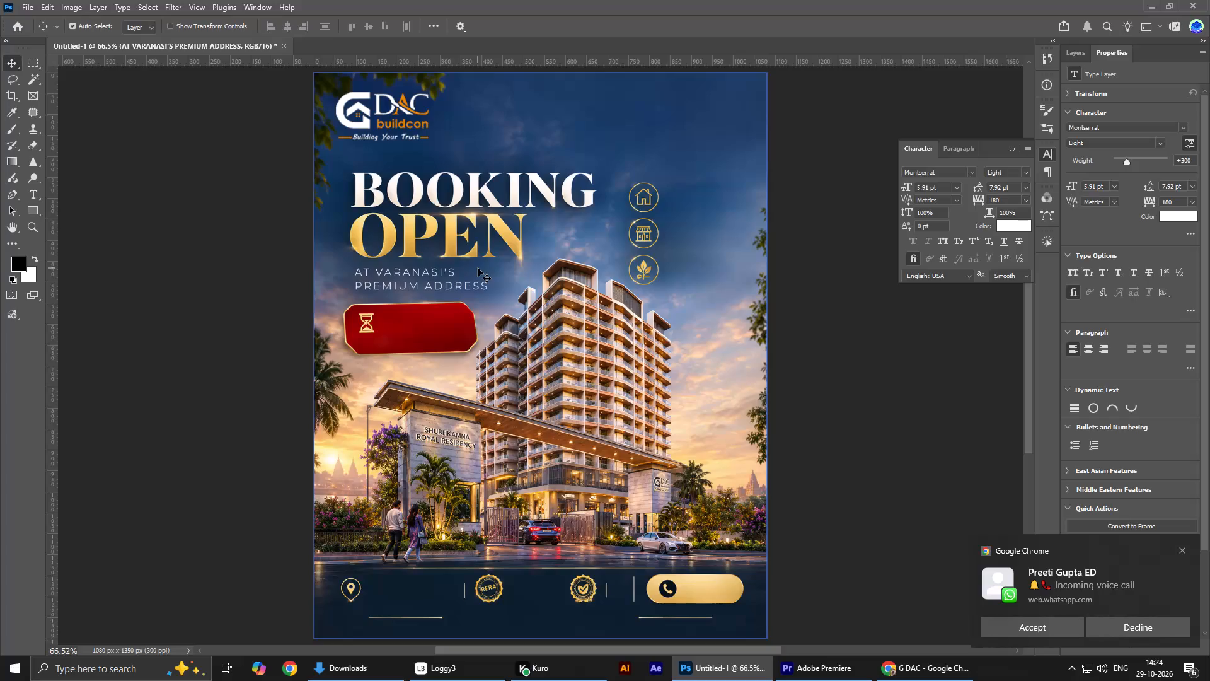
{"action": "key", "text": "Down"}
{"action": "key", "text": "Down"}
{"action": "key", "text": "Down"}
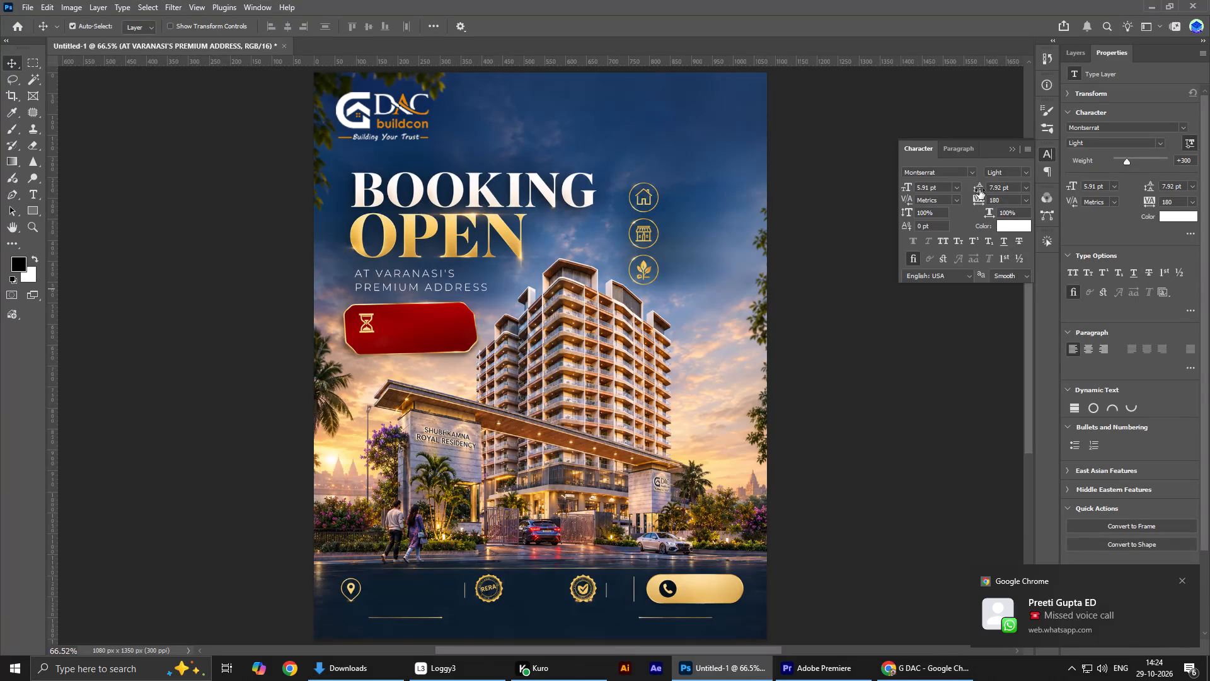
Set the tagline's tracking to 350 and its leading to 8 pt.
{"action": "left_click", "coordinate": [979, 190]}
{"action": "left_click_drag", "start_coordinate": [979, 199], "coordinate": [986, 199]}
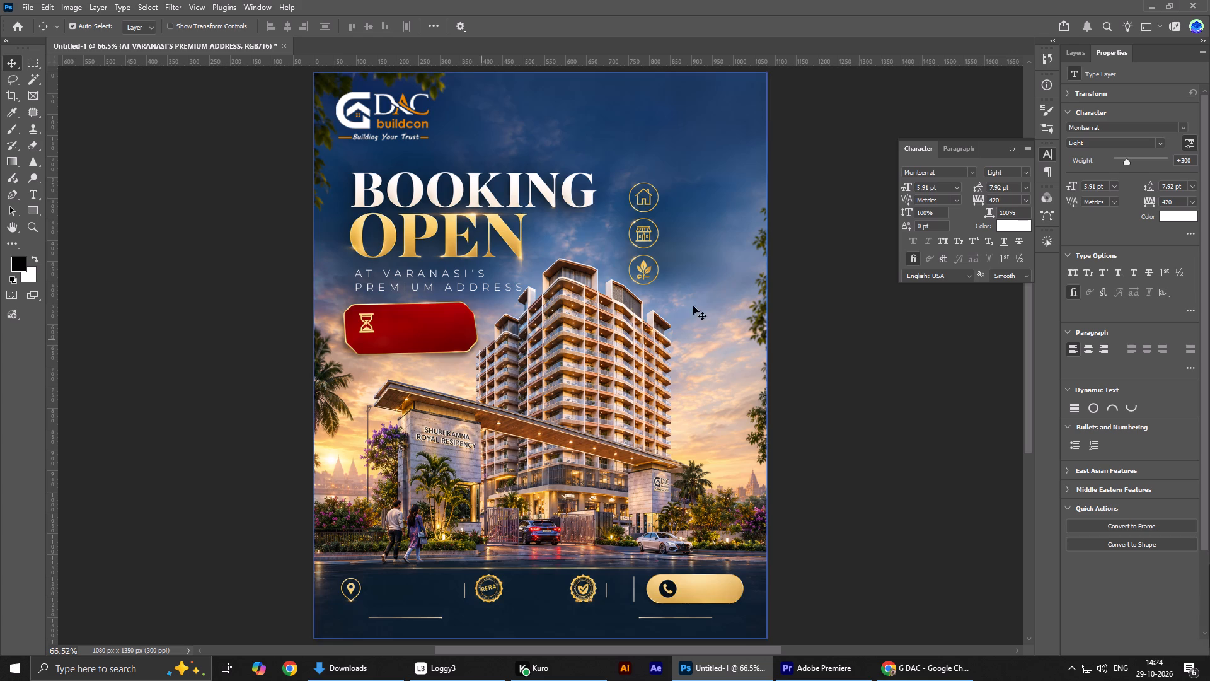
{"action": "left_click_drag", "start_coordinate": [1007, 197], "coordinate": [986, 195]}
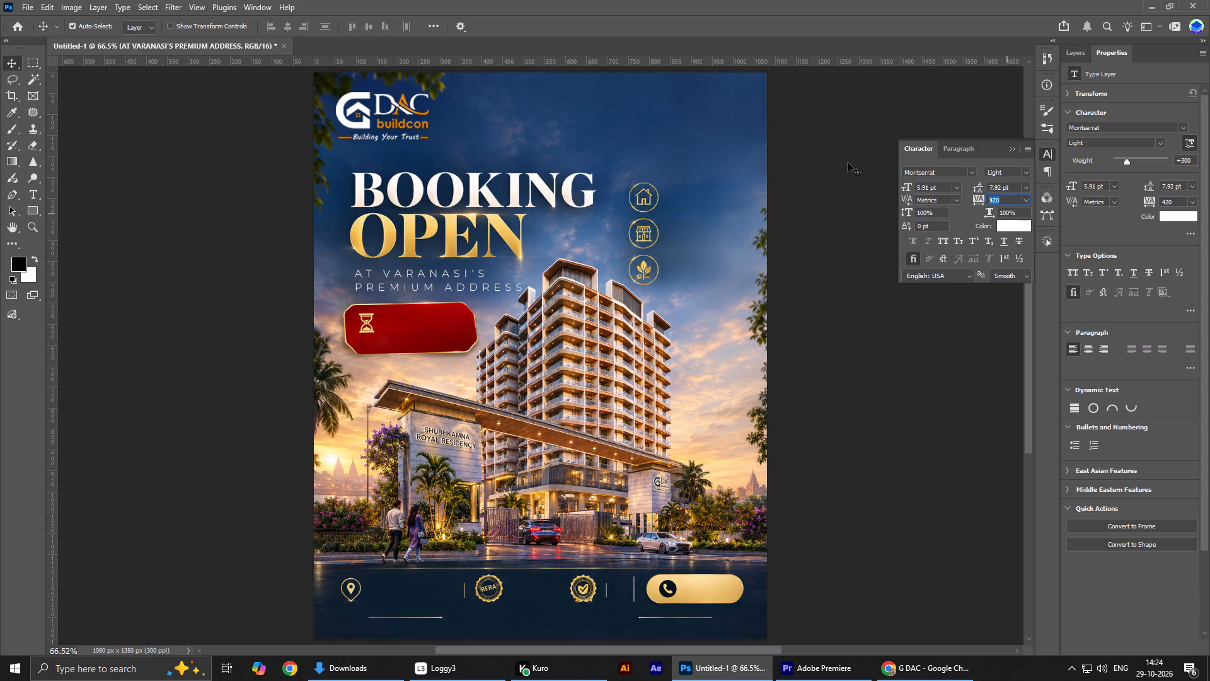
{"action": "type", "text": "350"}
{"action": "key", "text": "Return"}
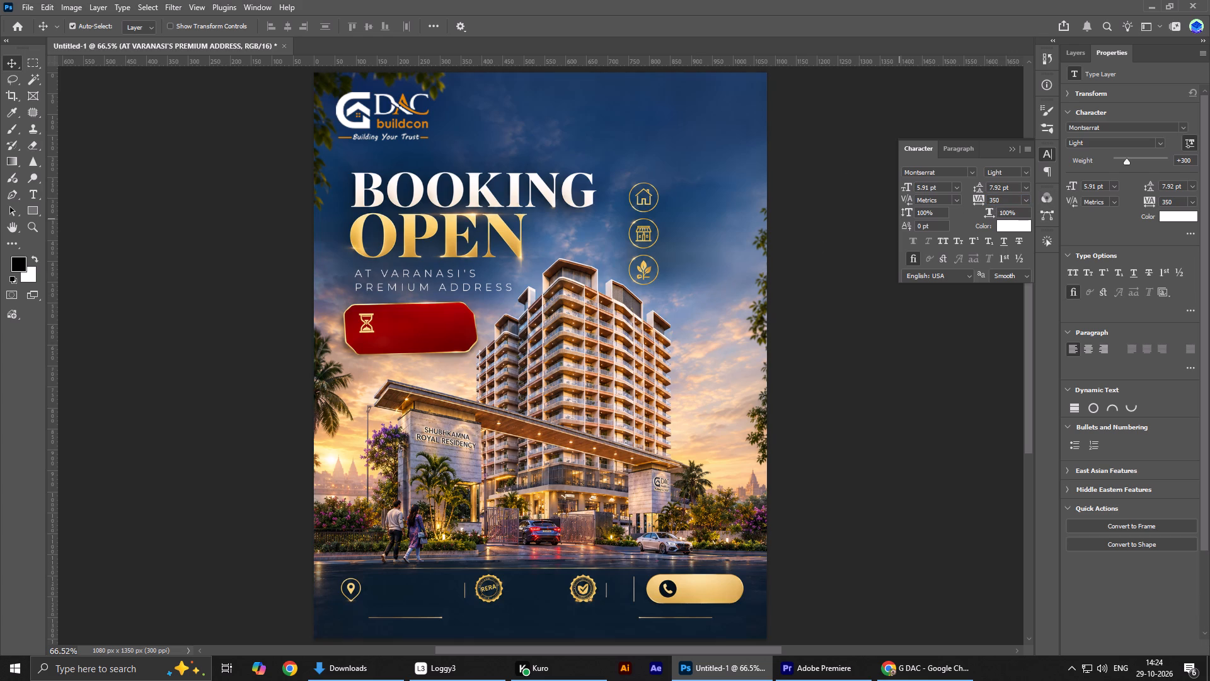
{"action": "left_click_drag", "start_coordinate": [1003, 186], "coordinate": [959, 183]}
{"action": "key", "text": "8"}
{"action": "key", "text": "Return"}
Compare the tagline with the original image in Chrome, and copy the red badge's "LIMITED INVENTORY" text from it.
{"action": "key", "text": "alt+x"}
{"action": "key", "text": "alt+grave"}
{"action": "key", "text": "alt+Tab"}
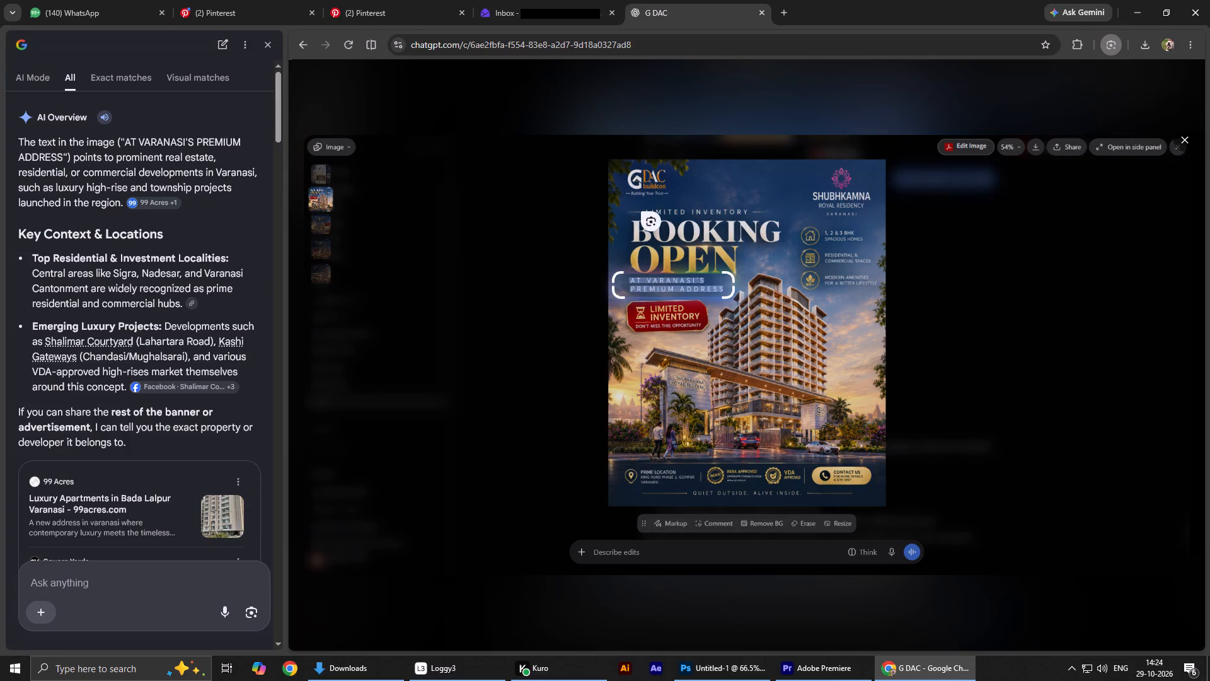
{"action": "key", "text": "alt+Tab"}
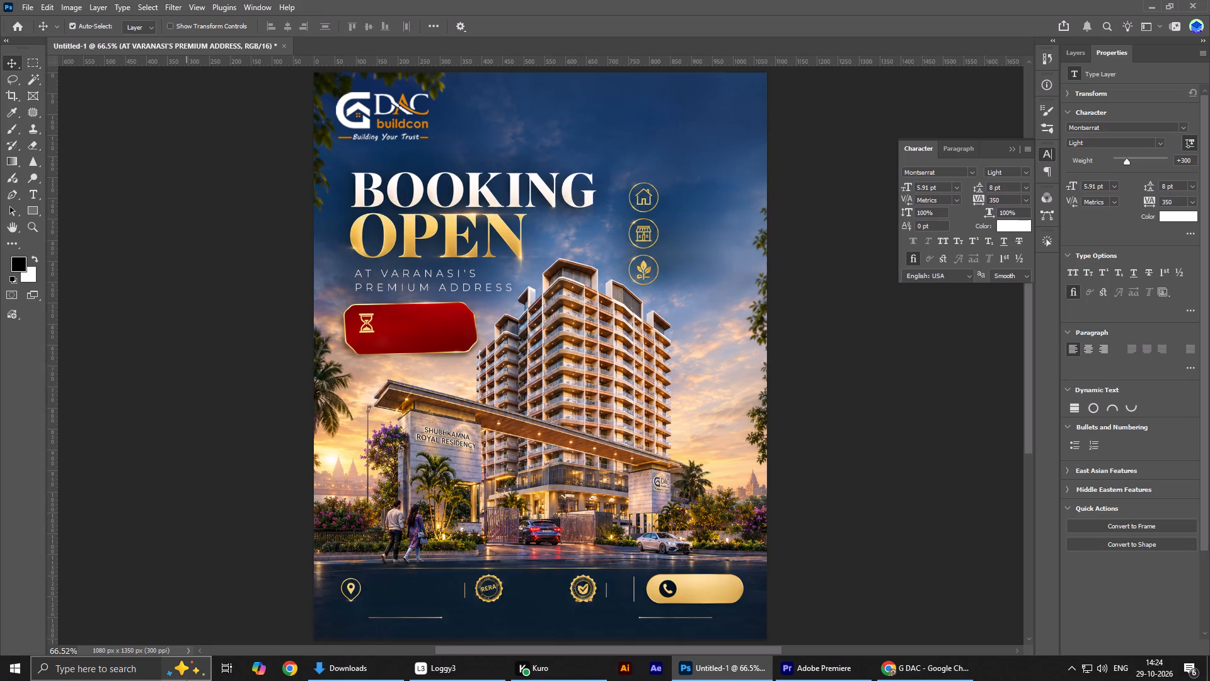
{"action": "key", "text": "alt+Tab"}
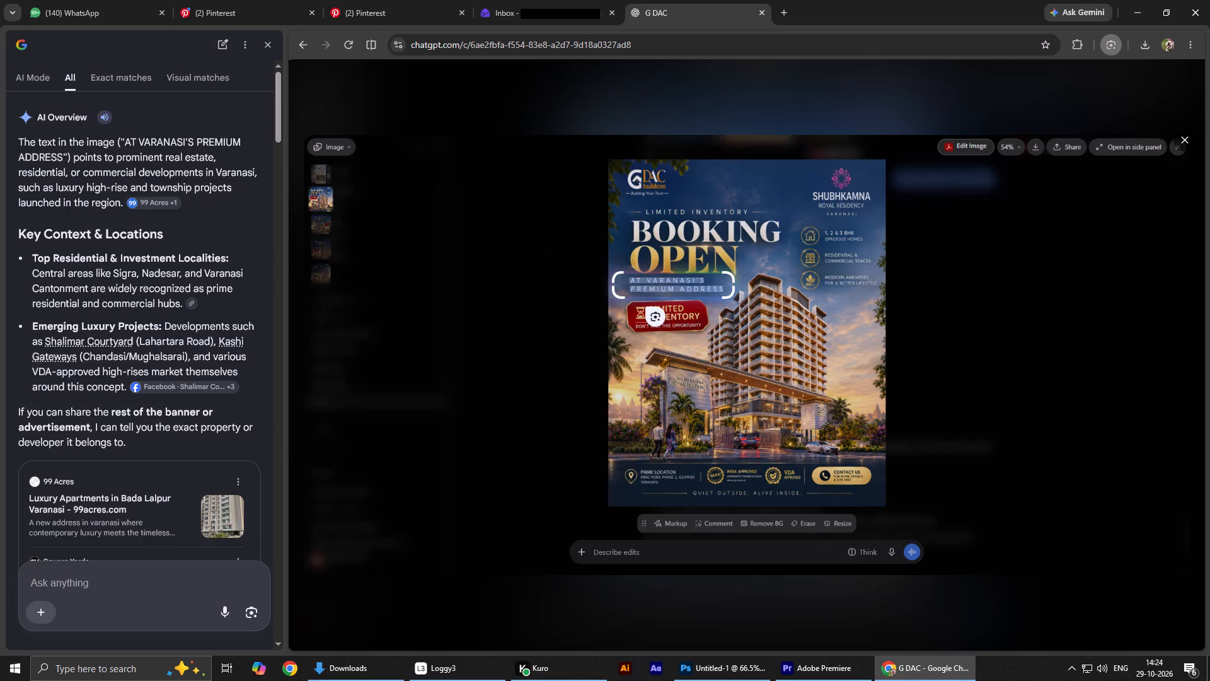
{"action": "left_click_drag", "start_coordinate": [644, 303], "coordinate": [706, 319]}
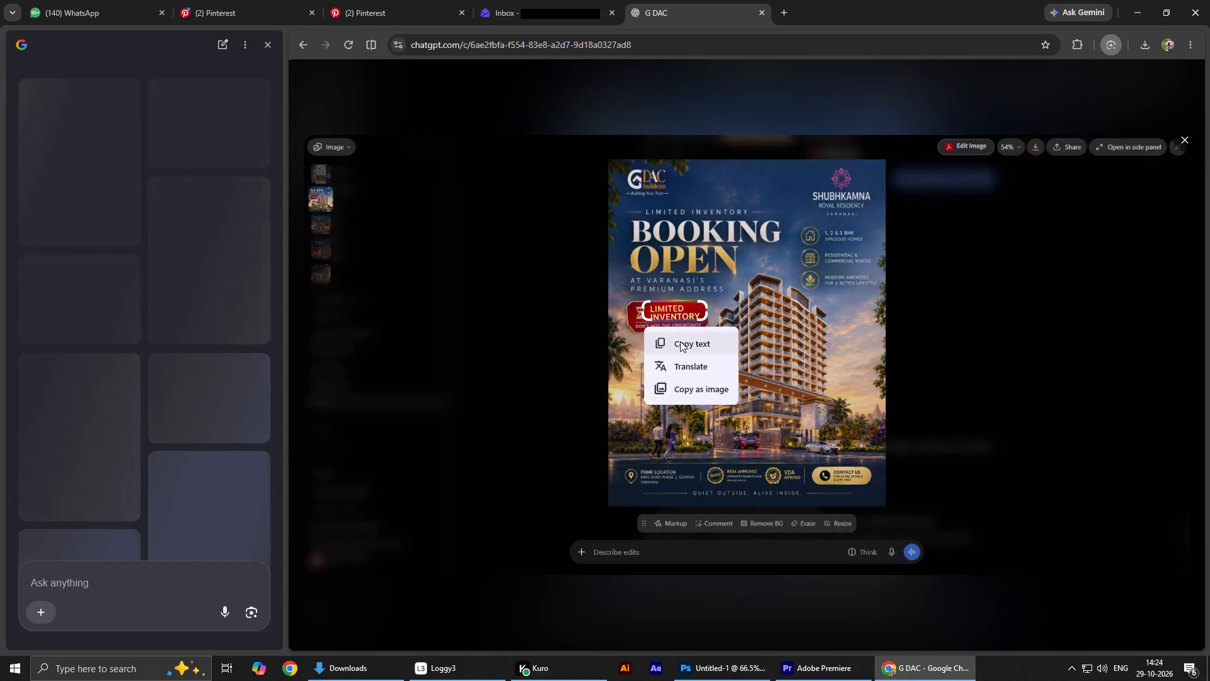
{"action": "left_click", "coordinate": [676, 347]}
Return to Photoshop and paste LIMITED INVENTORY as a new text layer over the red badge, beside the hourglass.
{"action": "key", "text": "alt+Tab"}
{"action": "key", "text": "t"}
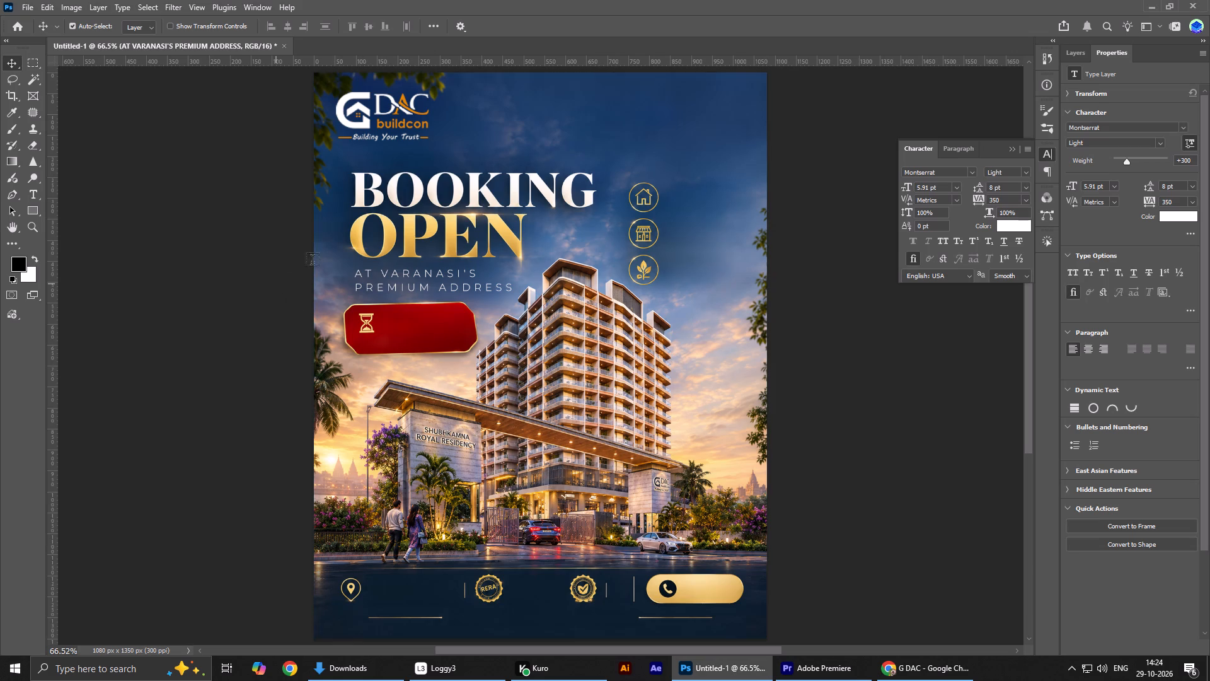
{"action": "left_click", "coordinate": [389, 313]}
{"action": "key", "text": "t"}
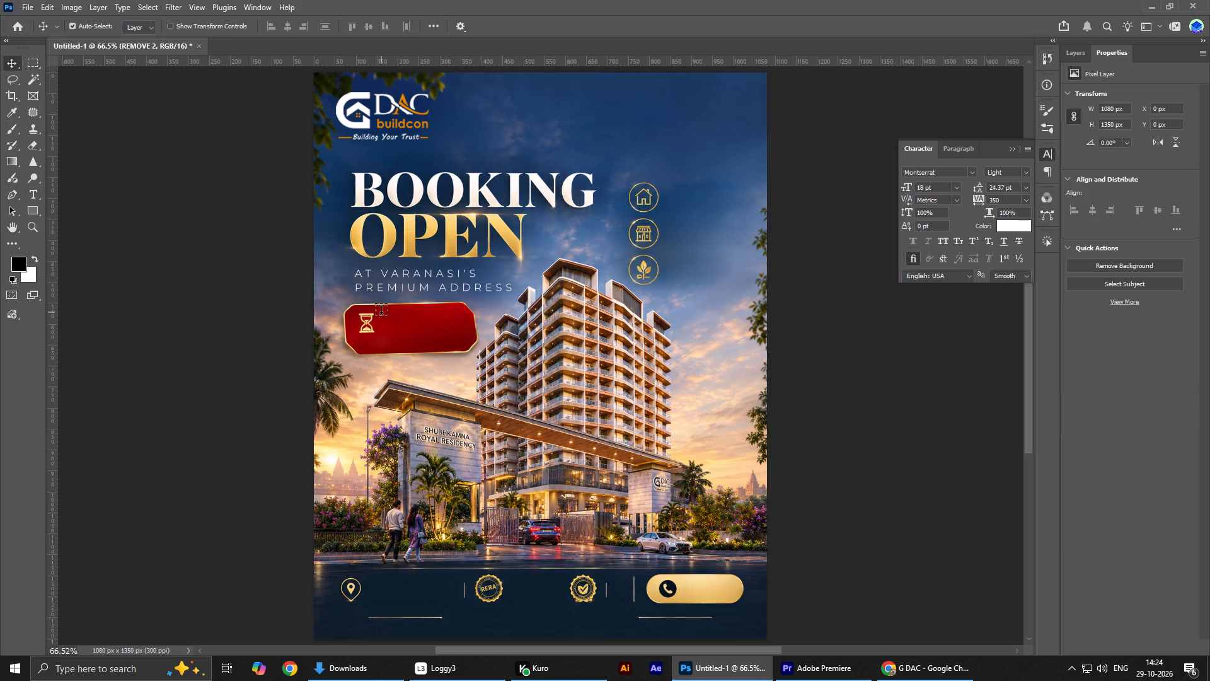
{"action": "left_click", "coordinate": [381, 312]}
{"action": "key", "text": "ctrl+v"}
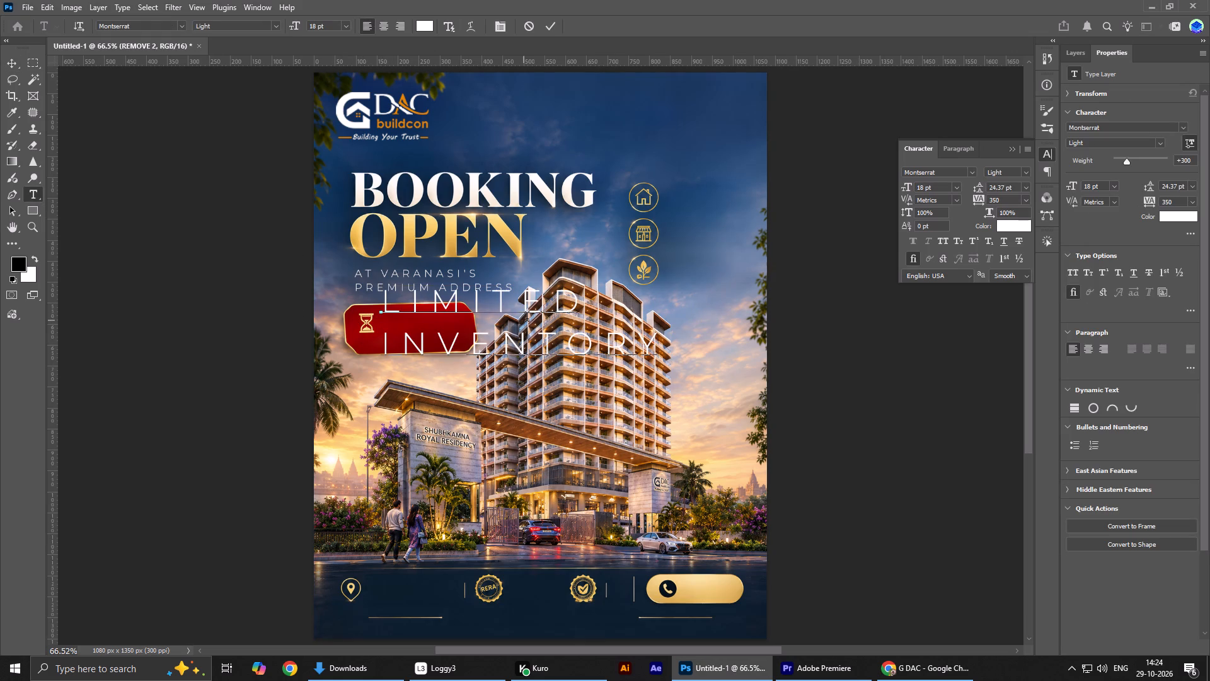
{"action": "left_click", "coordinate": [551, 23]}
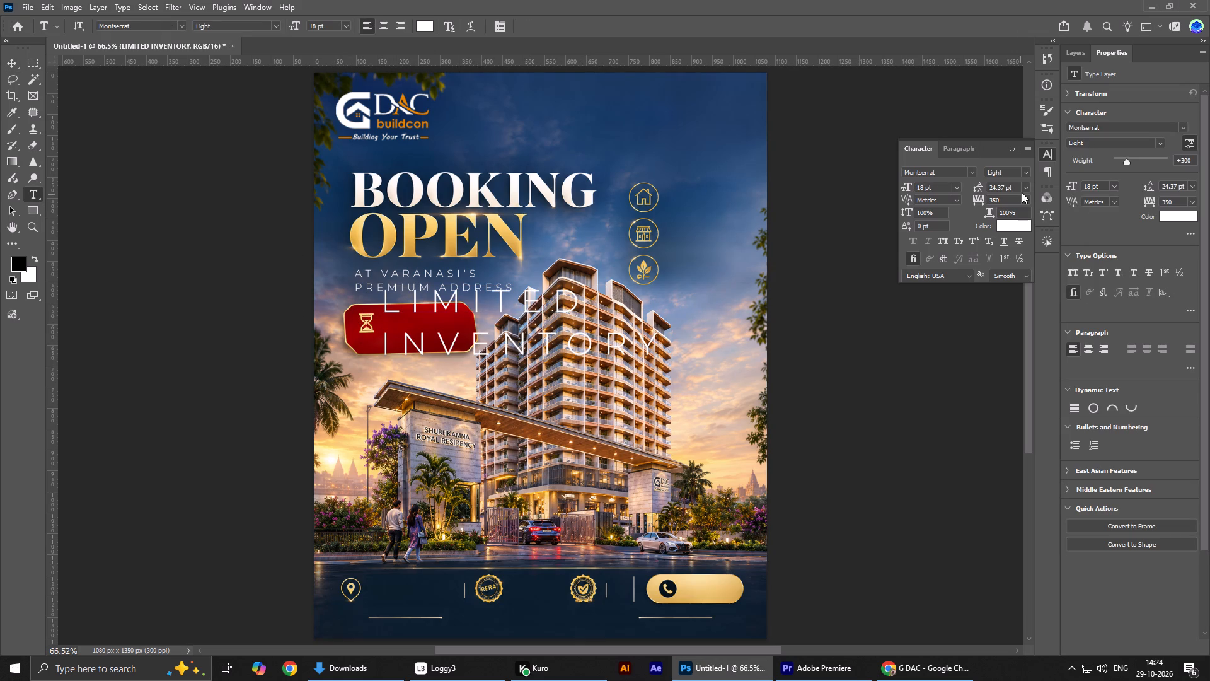
Set the LIMITED INVENTORY text's tracking to 0, its weight to Montserrat Regular and its leading to 17 pt.
{"action": "left_click", "coordinate": [1029, 201]}
{"action": "left_click", "coordinate": [1018, 285]}
{"action": "left_click", "coordinate": [1029, 170]}
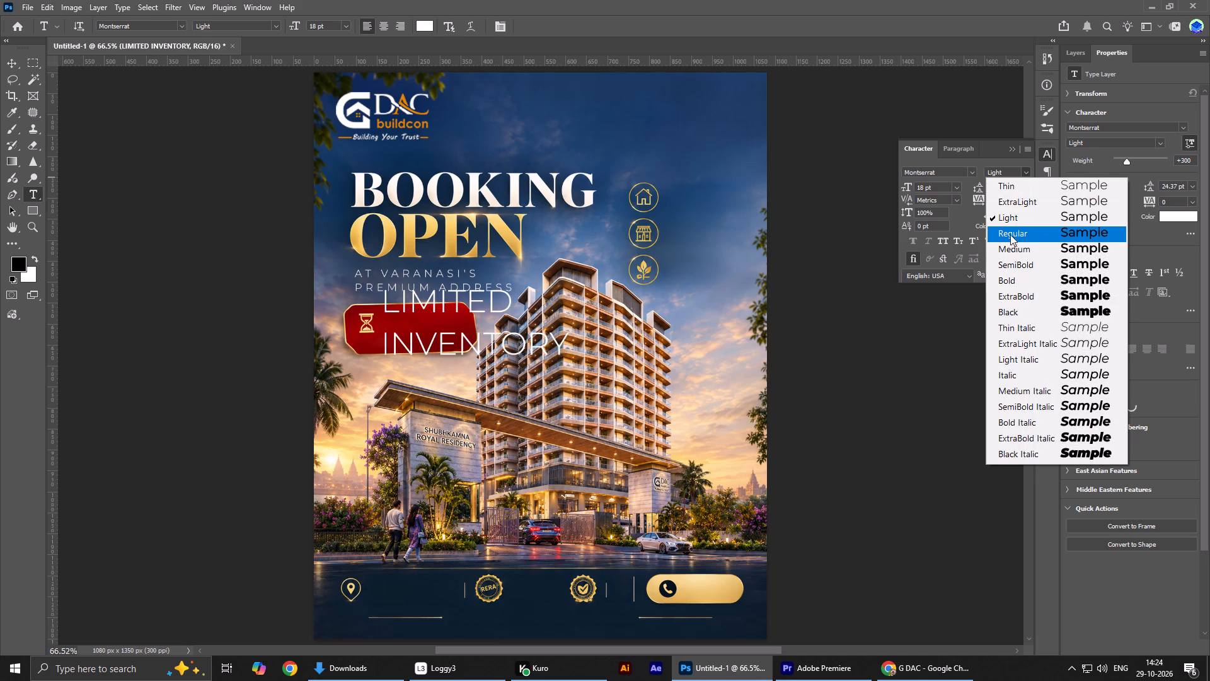
{"action": "left_click", "coordinate": [1011, 231]}
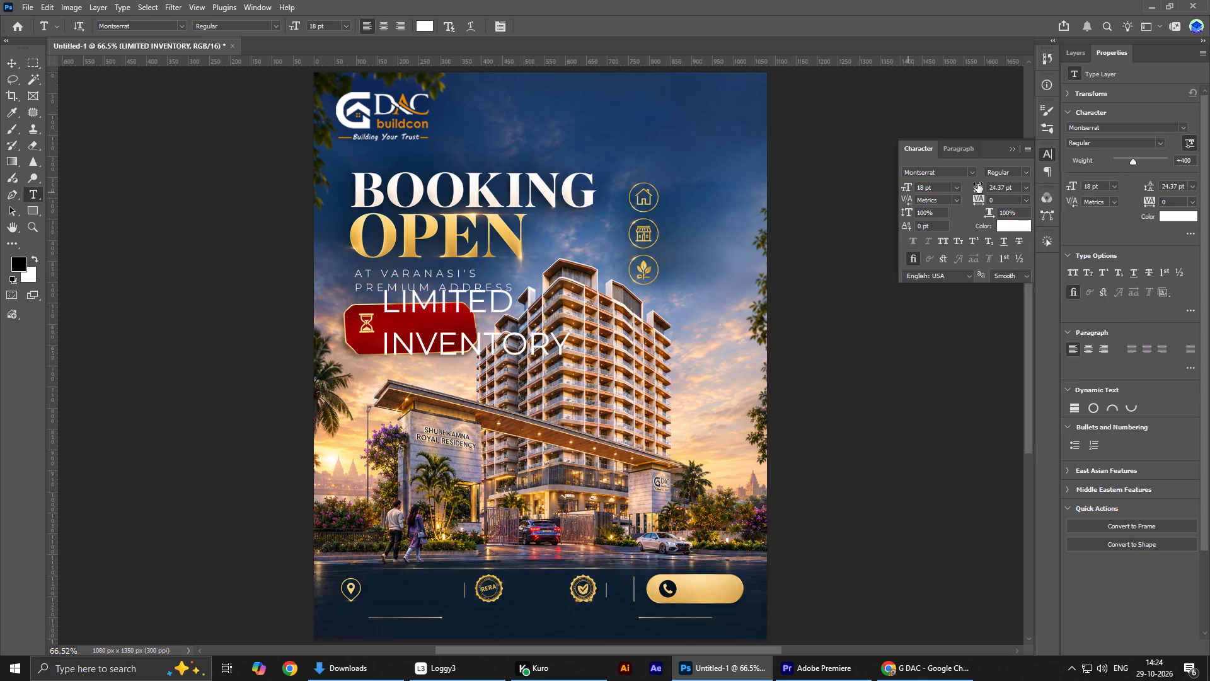
{"action": "left_click", "coordinate": [977, 183]}
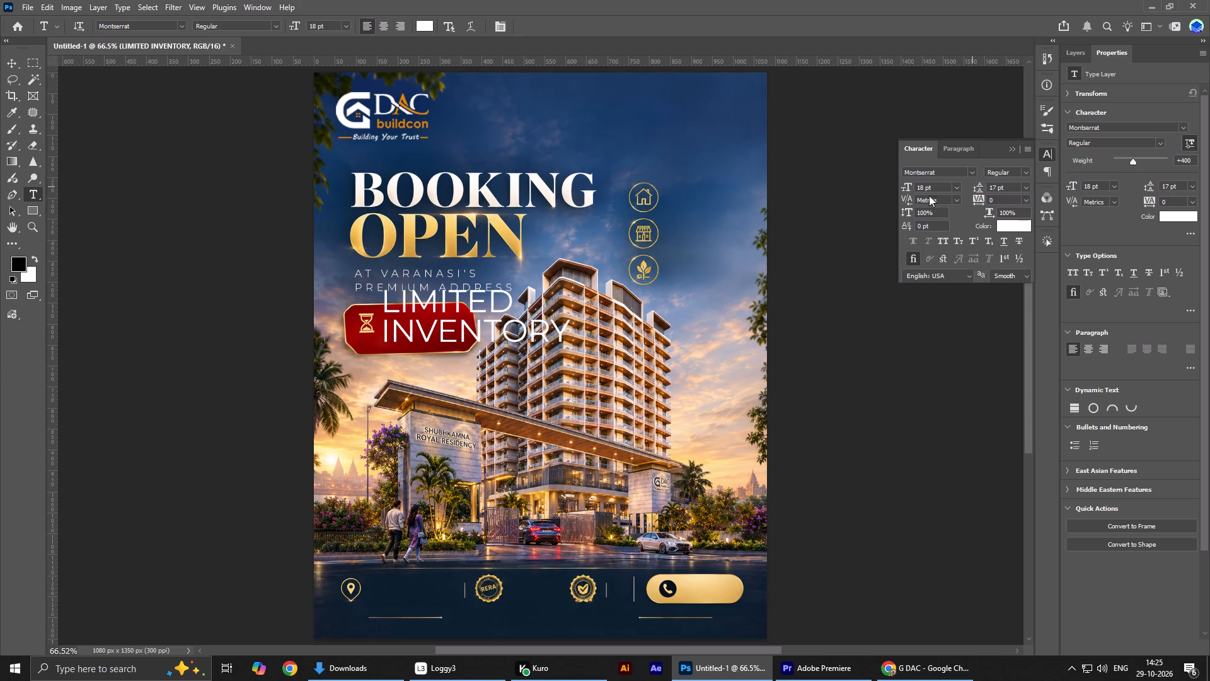
Scale the LIMITED INVENTORY text to about 47% and move it up 30 px inside the red badge.
{"action": "left_click", "coordinate": [13, 67]}
{"action": "right_click", "coordinate": [13, 67]}
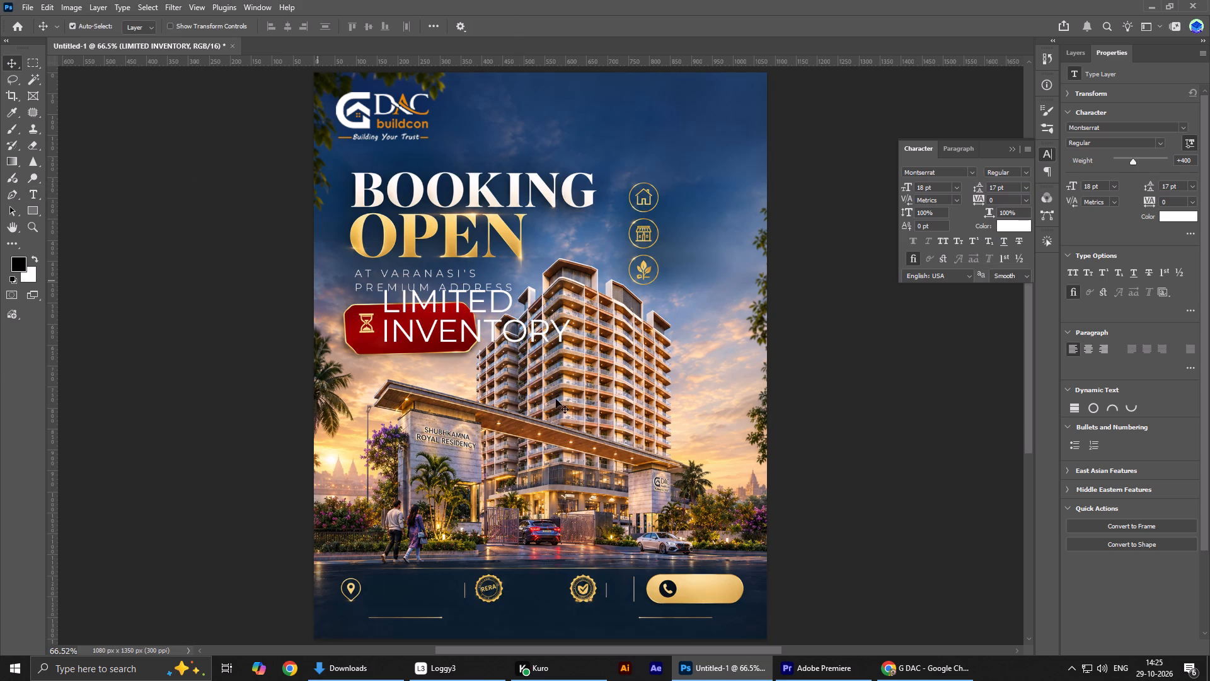
{"action": "key", "text": "ctrl+t"}
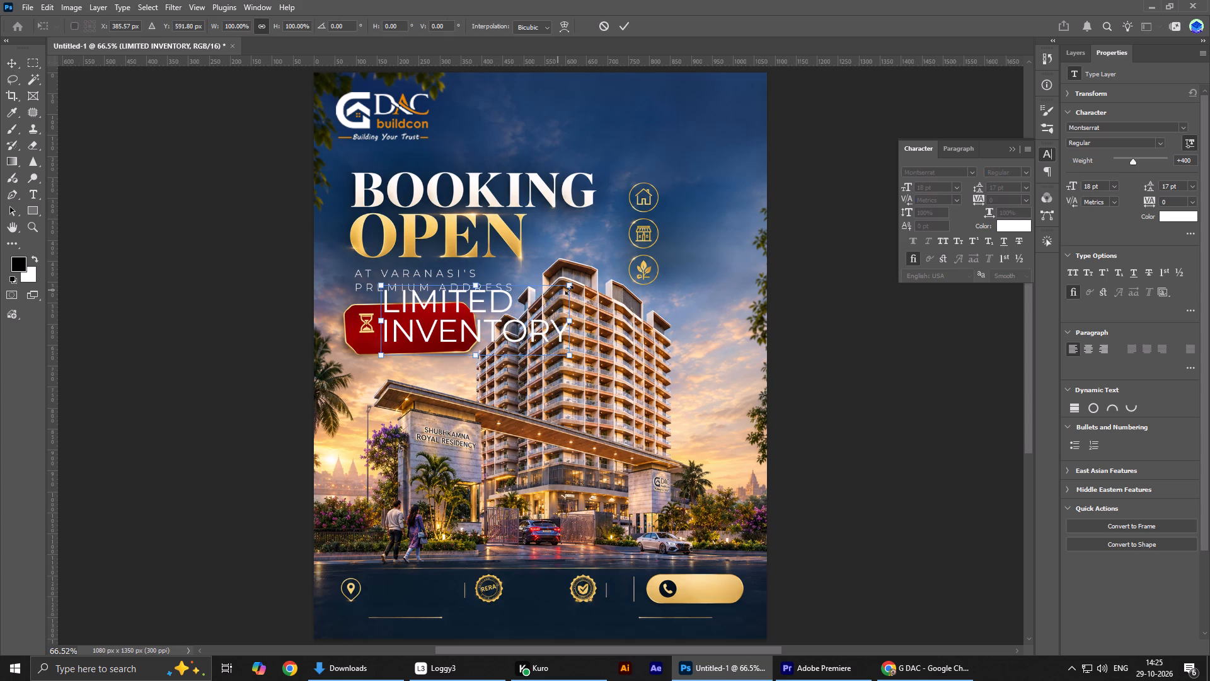
{"action": "left_click_drag", "start_coordinate": [574, 286], "coordinate": [464, 298]}
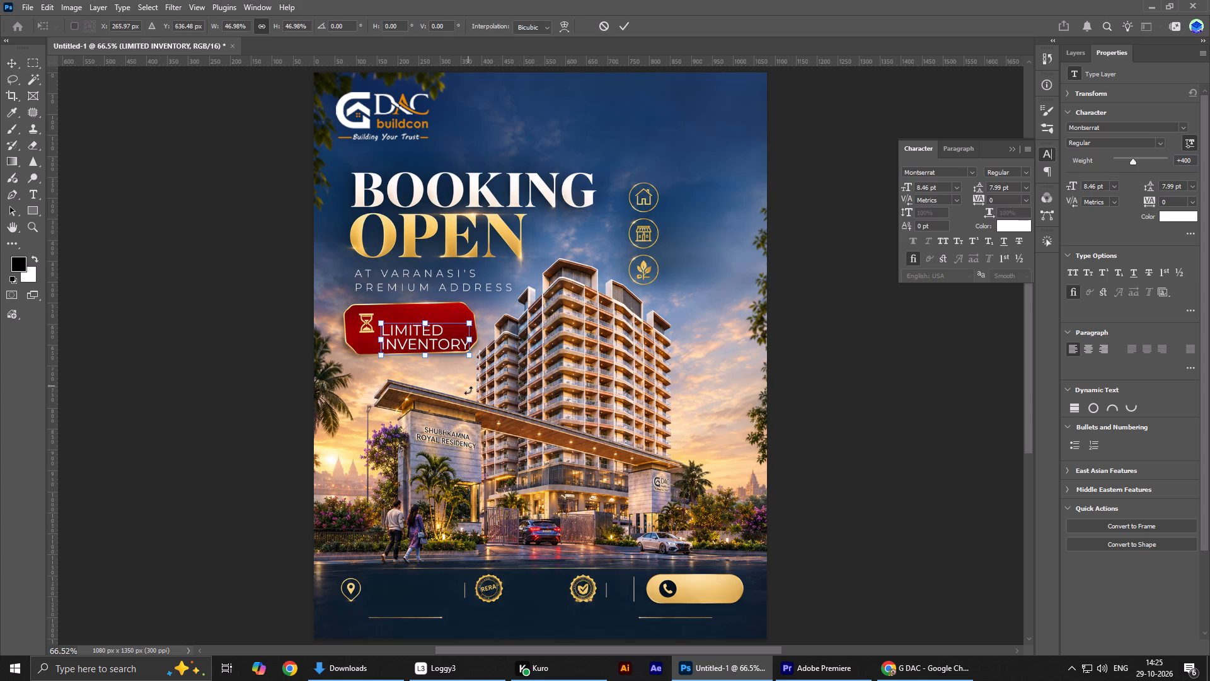
{"action": "key", "text": "Return"}
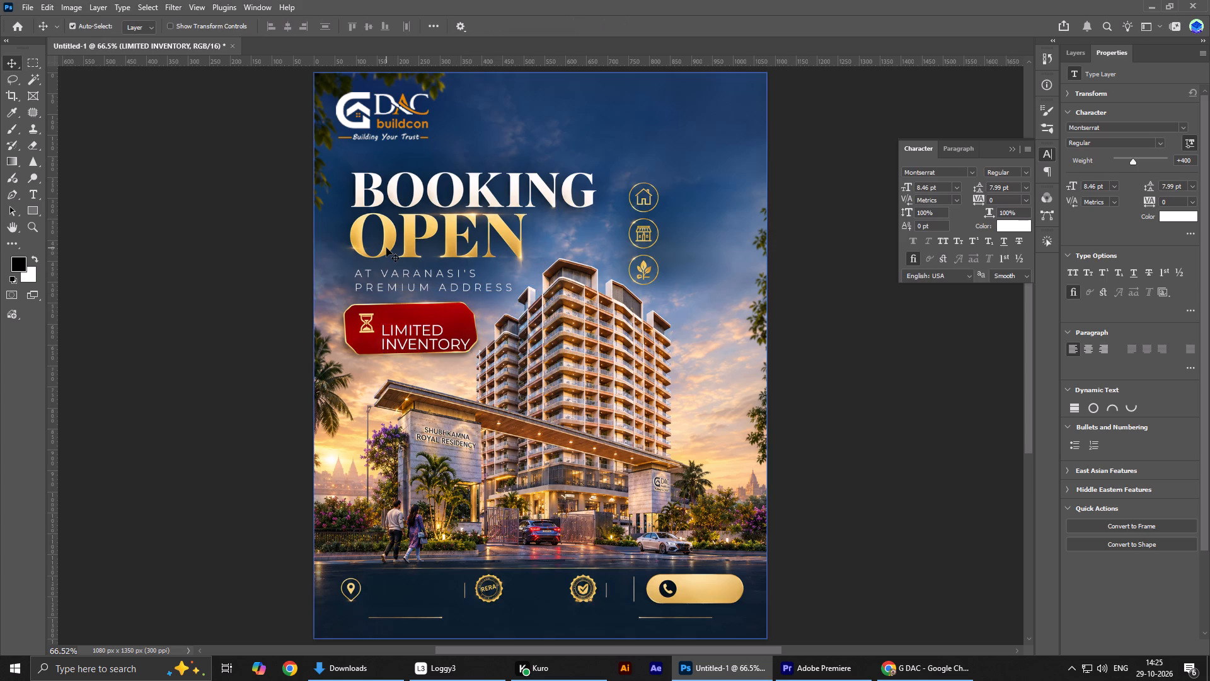
{"action": "key", "text": "shift+Up"}
{"action": "key", "text": "shift+Up"}
{"action": "key", "text": "shift+Up"}
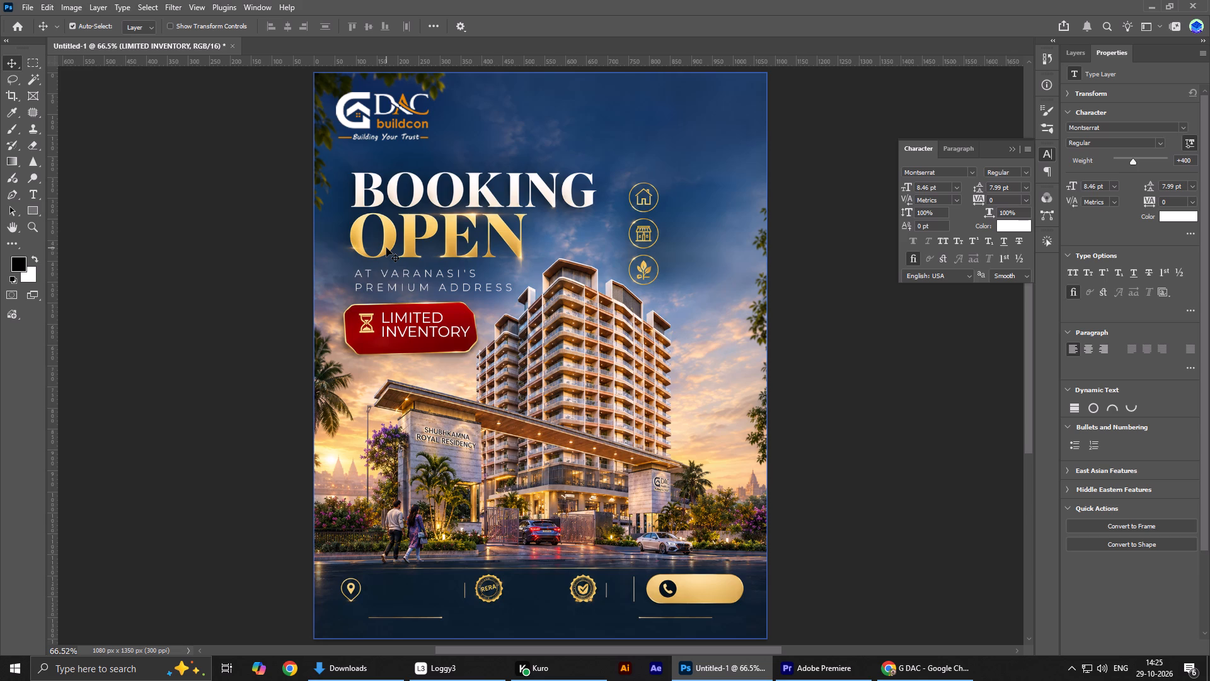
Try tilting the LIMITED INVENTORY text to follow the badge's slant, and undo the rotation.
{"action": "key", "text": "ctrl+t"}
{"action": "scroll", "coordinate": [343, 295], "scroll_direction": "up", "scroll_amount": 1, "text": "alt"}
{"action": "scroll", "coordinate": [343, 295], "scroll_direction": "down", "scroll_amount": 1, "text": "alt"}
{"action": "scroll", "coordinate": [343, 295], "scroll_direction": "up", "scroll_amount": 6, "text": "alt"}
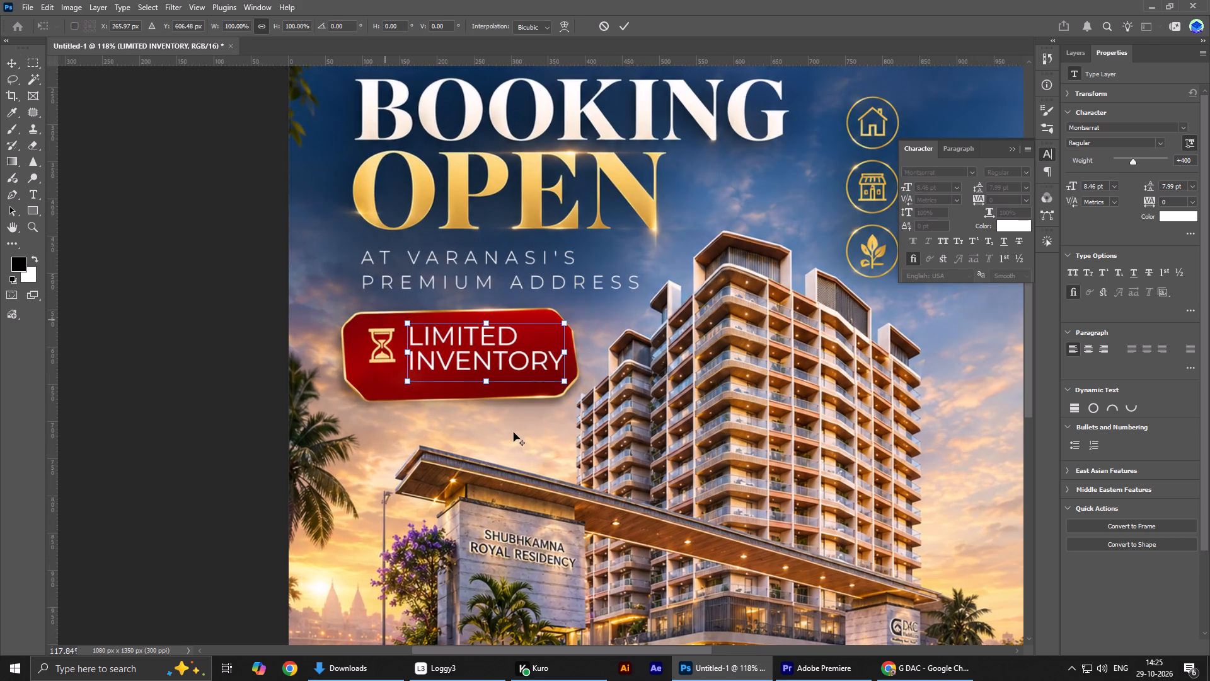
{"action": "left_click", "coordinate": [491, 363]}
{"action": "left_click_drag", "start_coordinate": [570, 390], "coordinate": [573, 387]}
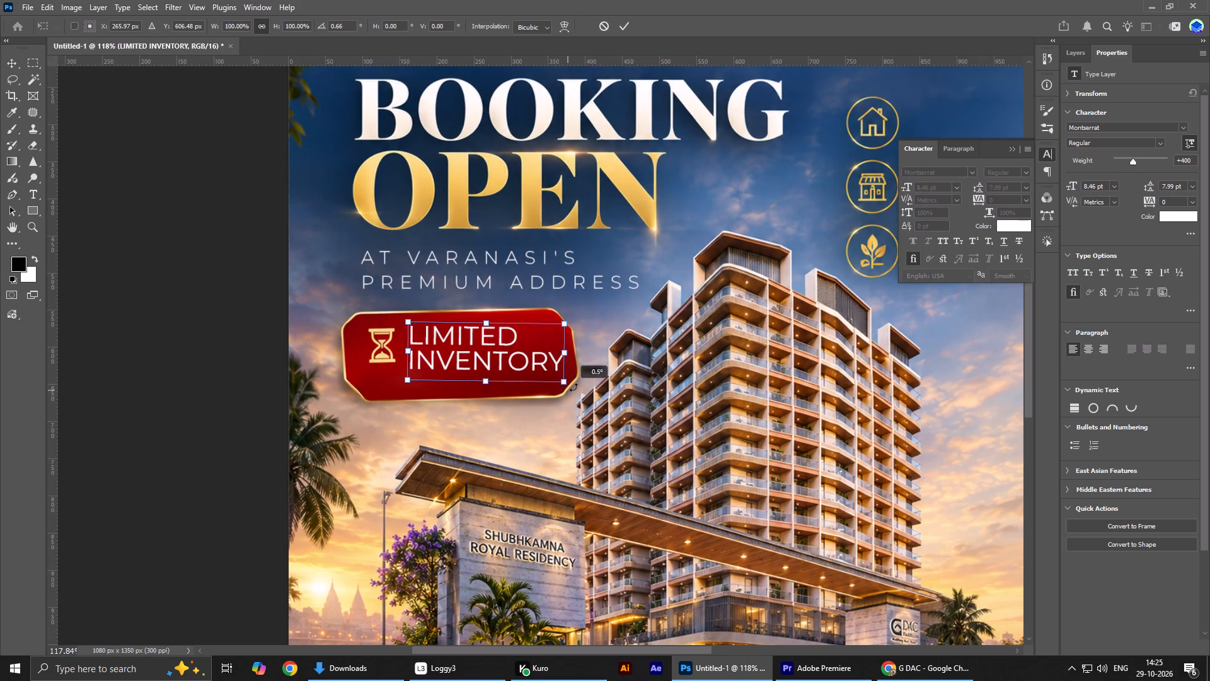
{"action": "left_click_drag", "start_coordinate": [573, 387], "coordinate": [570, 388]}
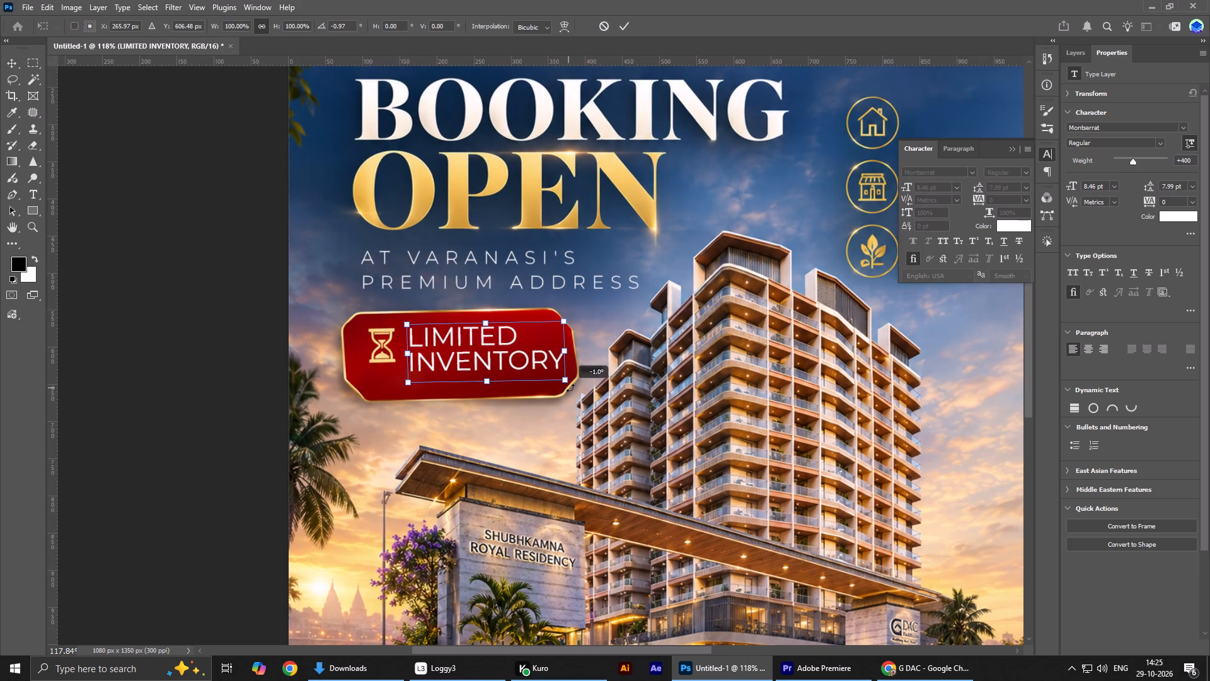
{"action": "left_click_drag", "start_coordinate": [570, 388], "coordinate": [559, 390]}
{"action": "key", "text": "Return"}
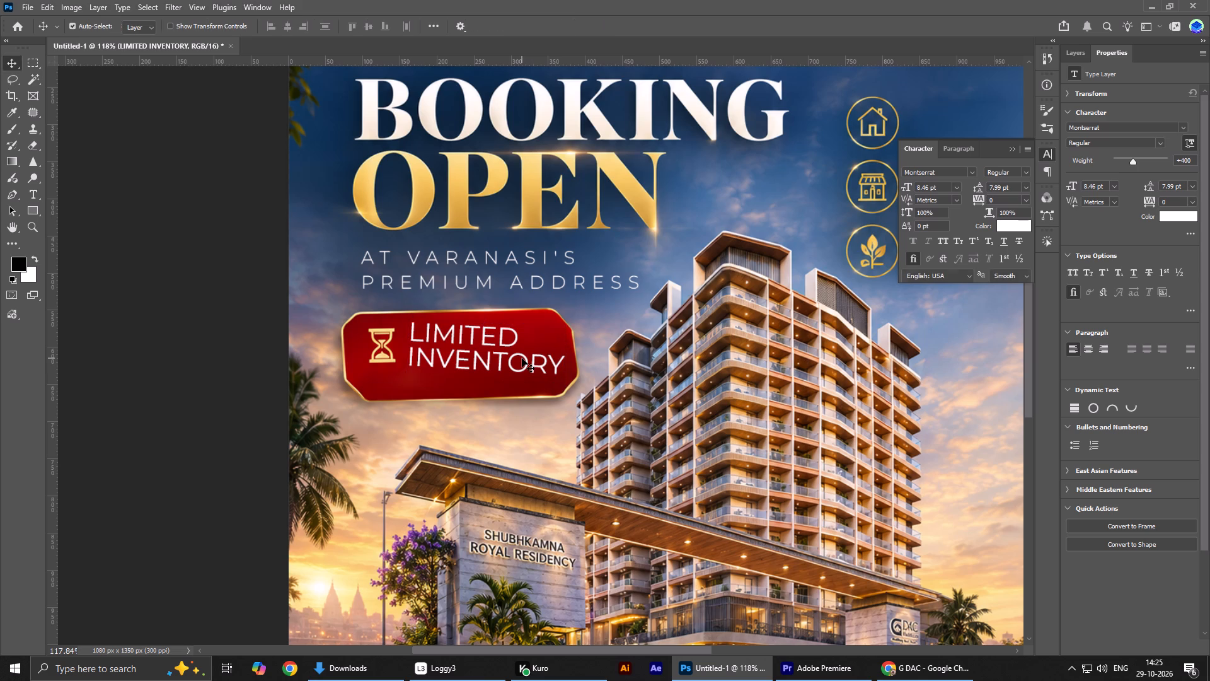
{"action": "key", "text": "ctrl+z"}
Rotate the LIMITED INVENTORY text about 2.5° counterclockwise to follow the red badge's slant.
{"action": "key", "text": "ctrl+t"}
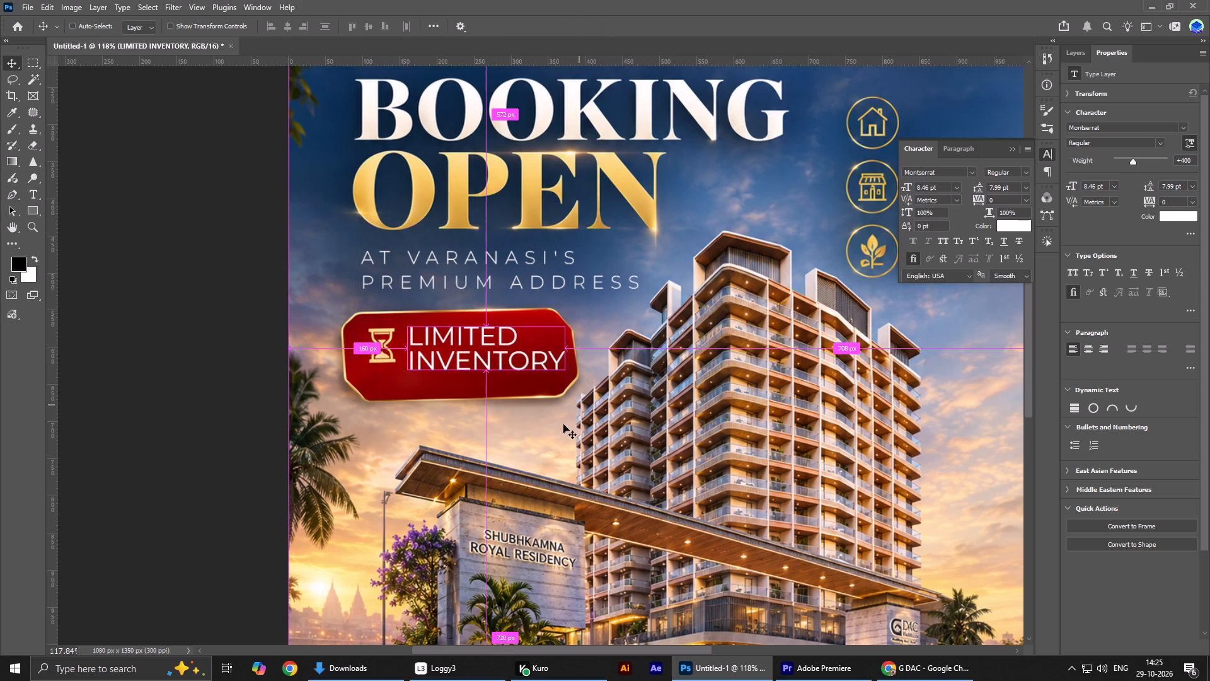
{"action": "left_click_drag", "start_coordinate": [573, 391], "coordinate": [584, 391]}
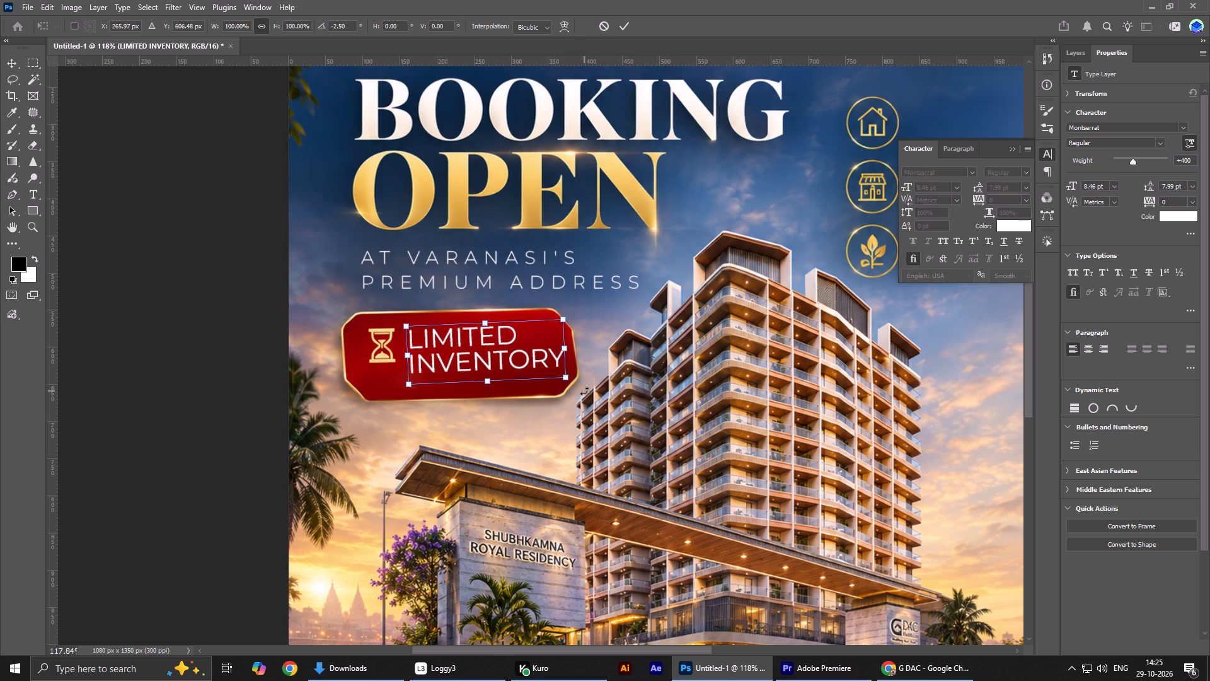
{"action": "key", "text": "Return"}
Nudge the LIMITED INVENTORY text 8 px left and 7 px up within the badge, closer to the hourglass.
{"action": "key", "text": "shift+Left"}
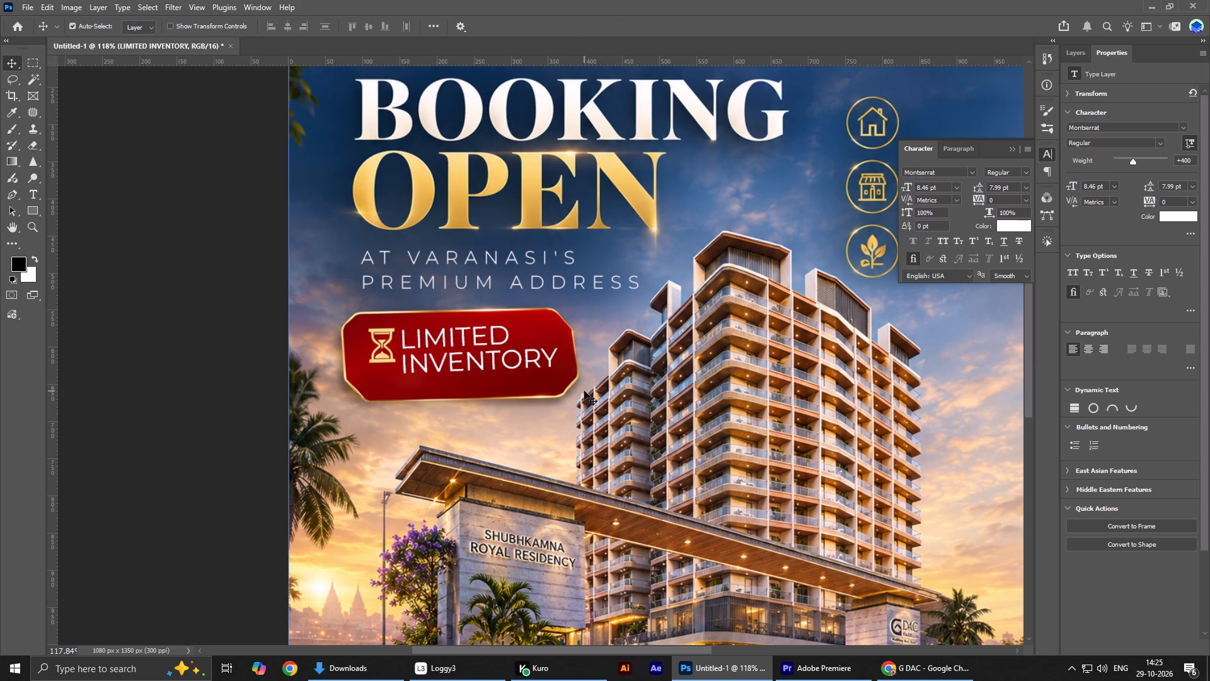
{"action": "key", "text": "v"}
{"action": "key", "text": "Left"}
{"action": "key", "text": "Right"}
{"action": "key", "text": "Right"}
{"action": "key", "text": "Right"}
{"action": "key", "text": "Up"}
{"action": "key", "text": "Up"}
{"action": "key", "text": "Up"}
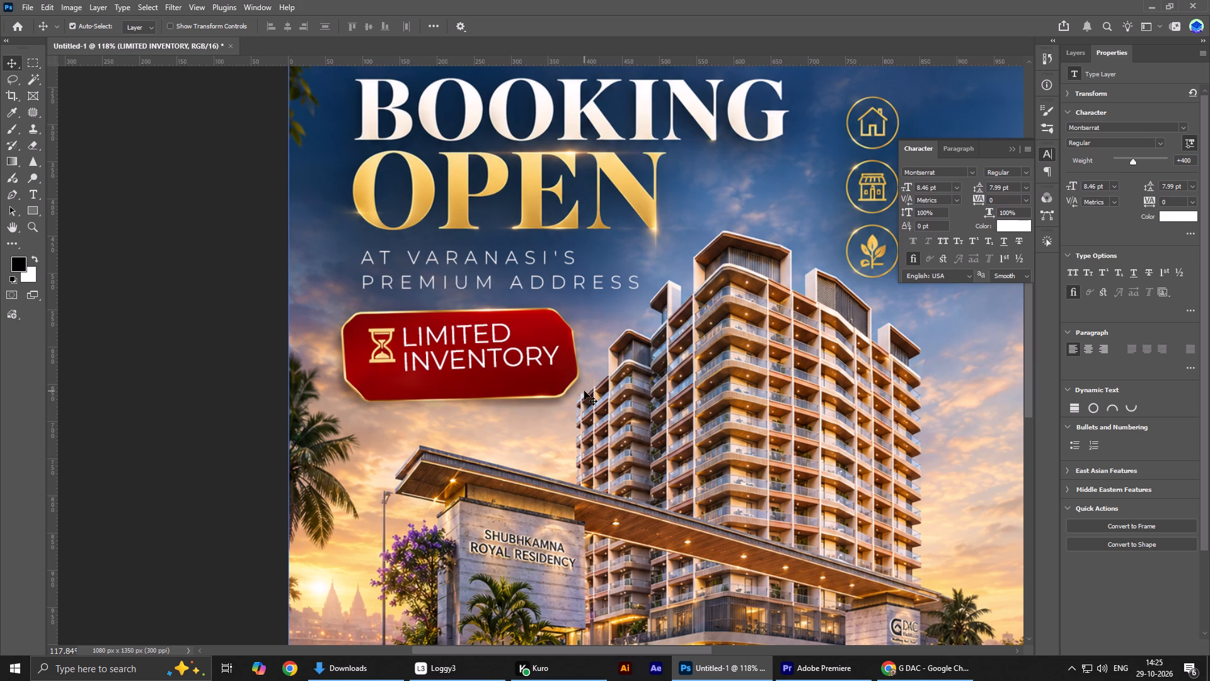
{"action": "key", "text": "Up"}
{"action": "key", "text": "Up"}
{"action": "key", "text": "Up"}
{"action": "key", "text": "Up"}
Fine-tune the rotation of the LIMITED INVENTORY text against the badge's slanted edges.
{"action": "key", "text": "ctrl+t"}
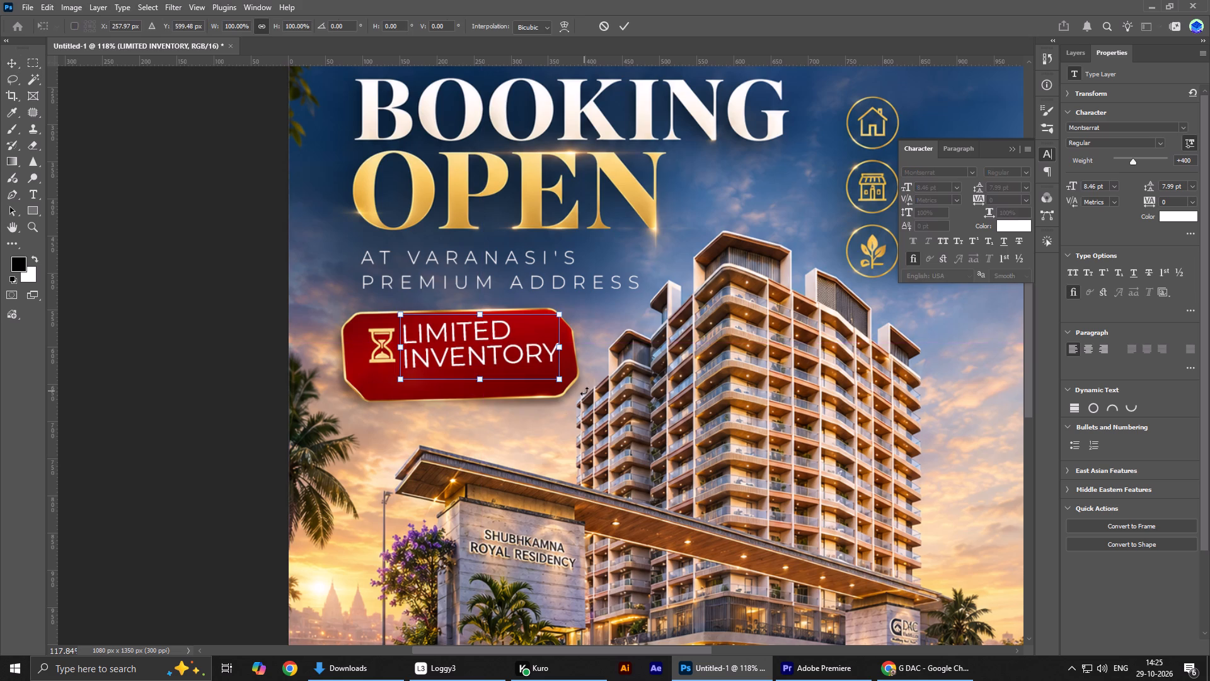
{"action": "left_click_drag", "start_coordinate": [574, 385], "coordinate": [584, 392]}
{"action": "key", "text": "Return"}
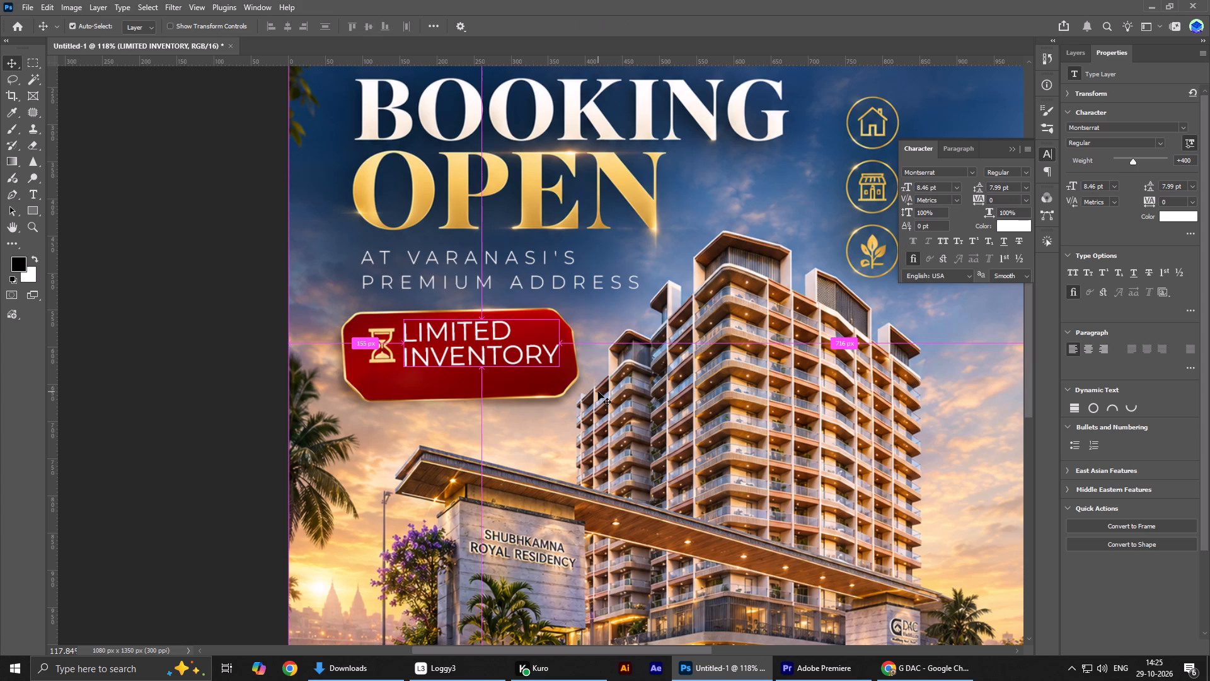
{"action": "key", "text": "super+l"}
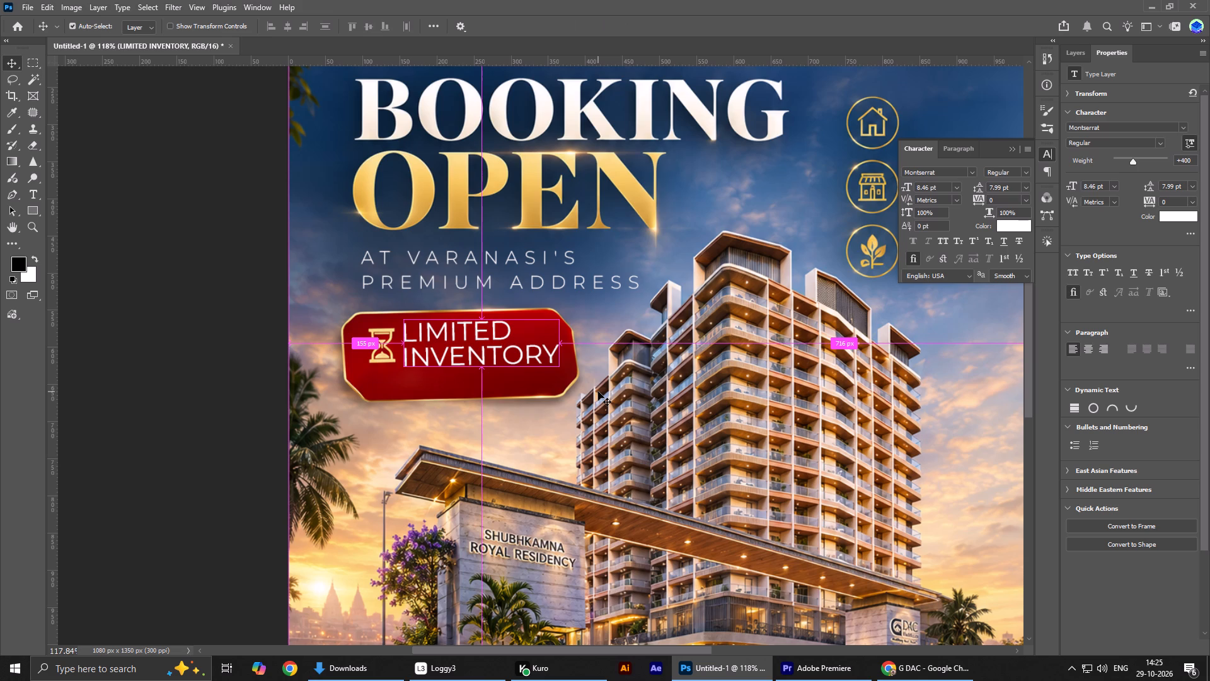